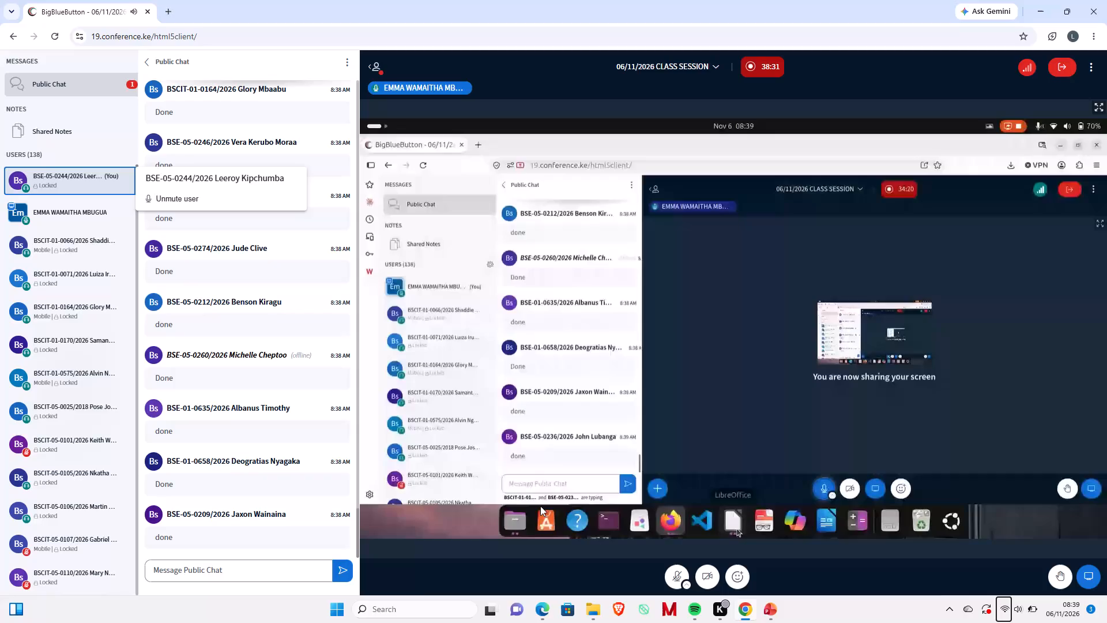
Post the message "done" in the class session's public chat.
scroll(272, 348, "down", 2)
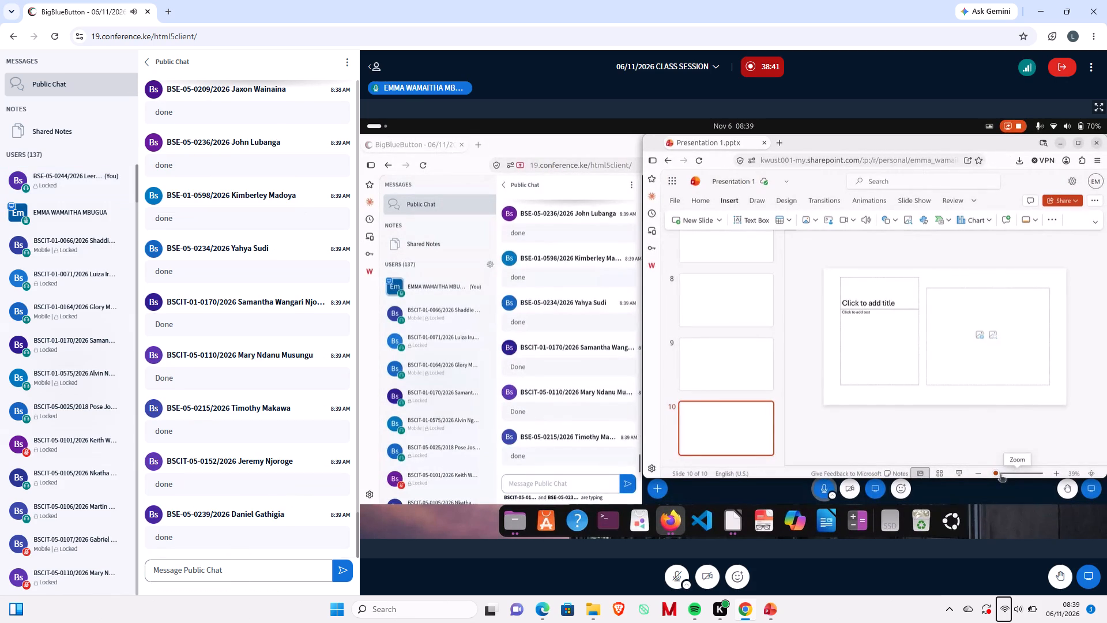
key("d")
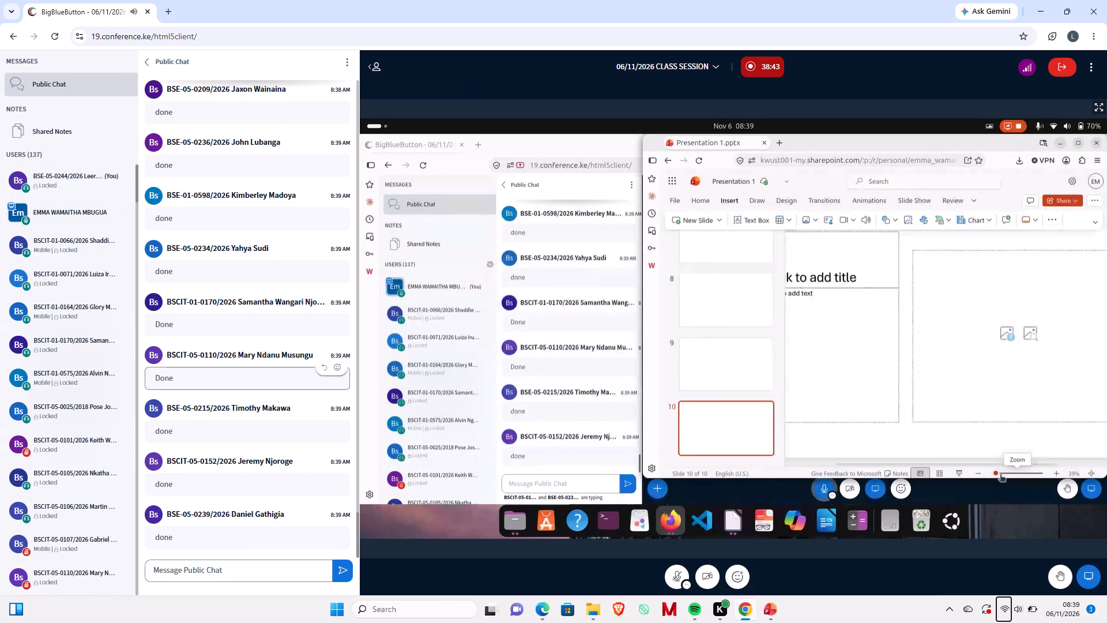
left_click(201, 579)
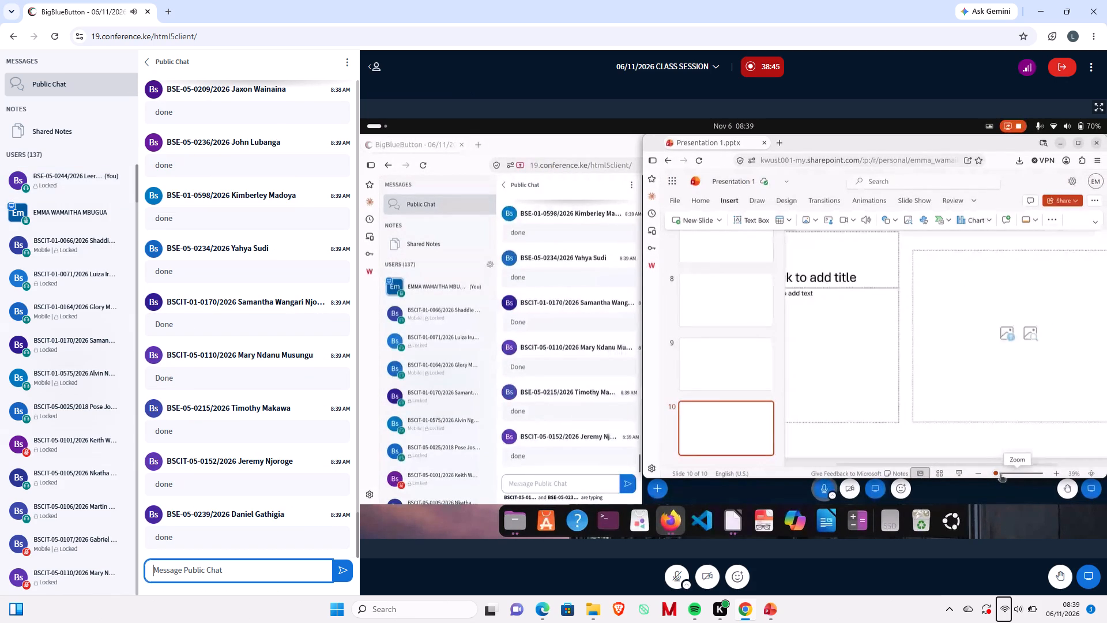
type("done")
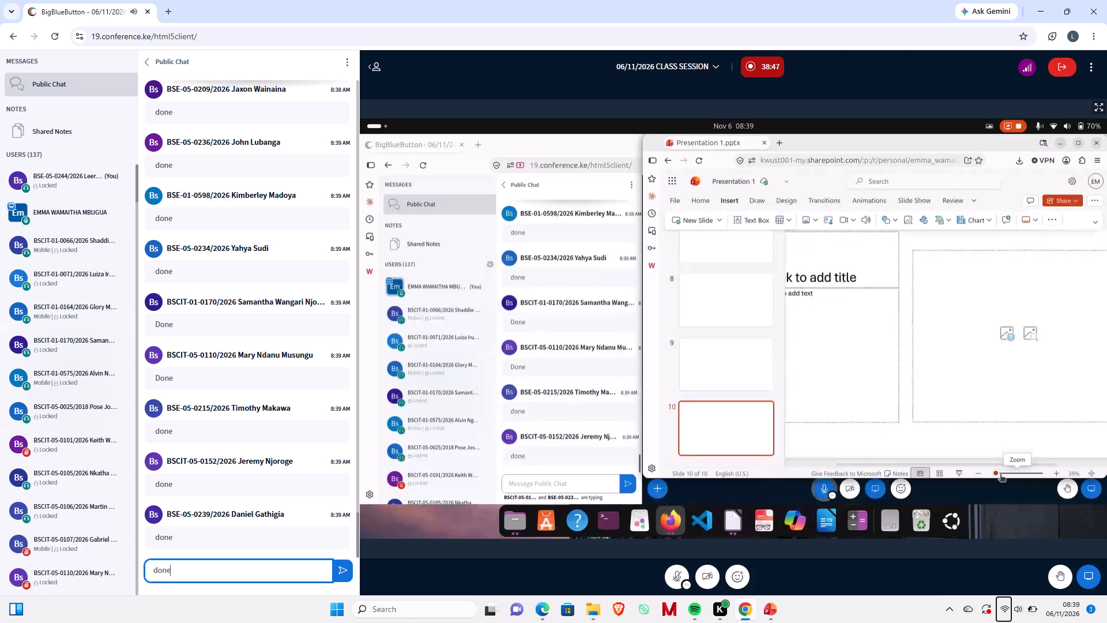
key("Return")
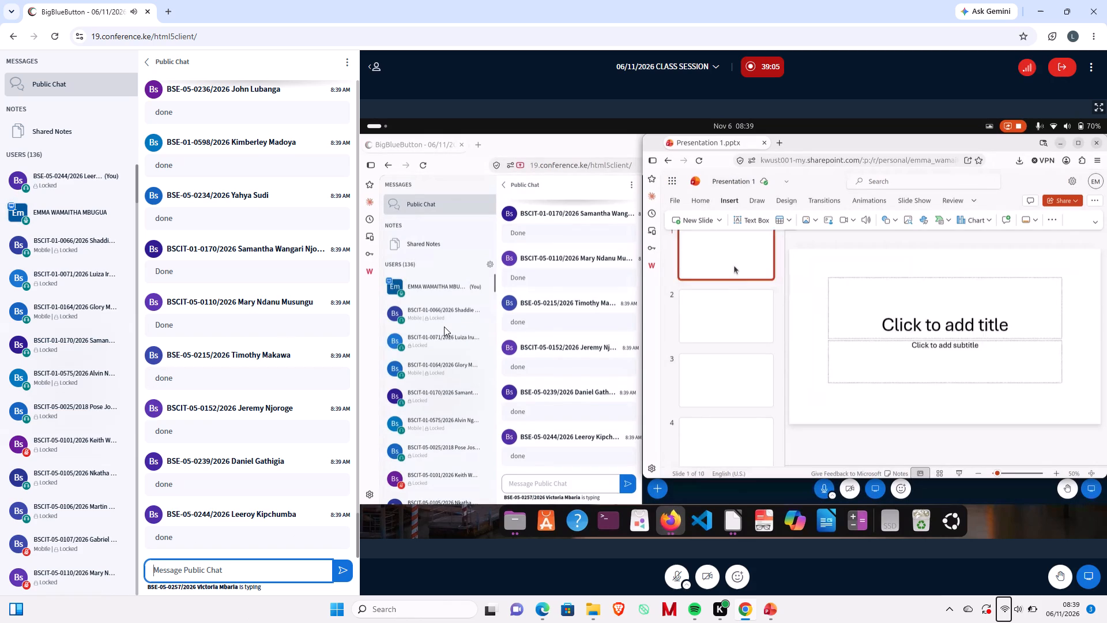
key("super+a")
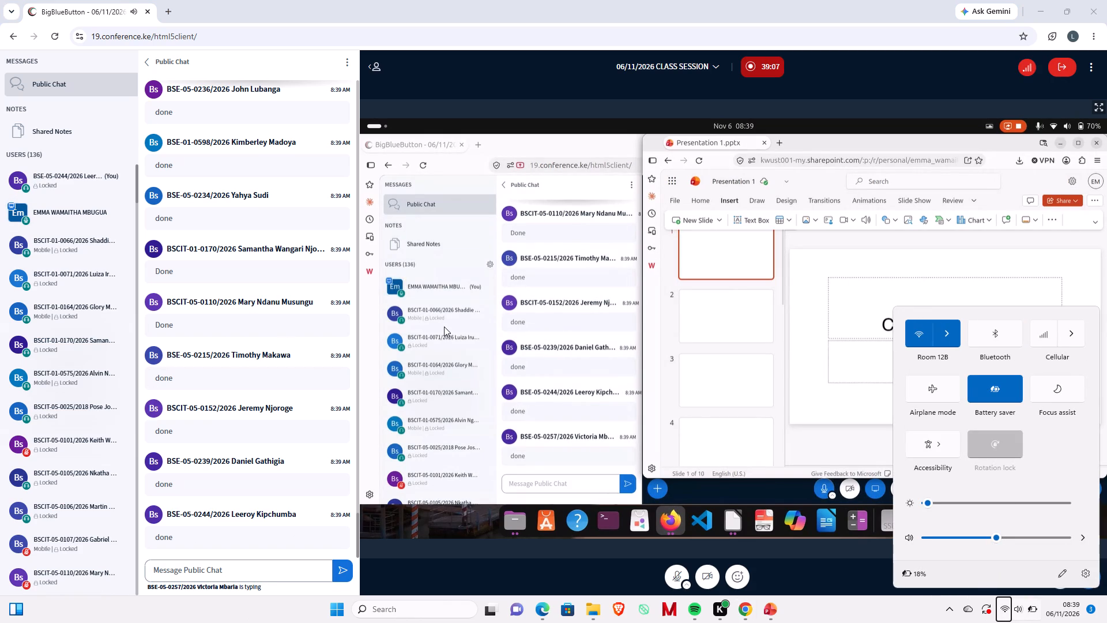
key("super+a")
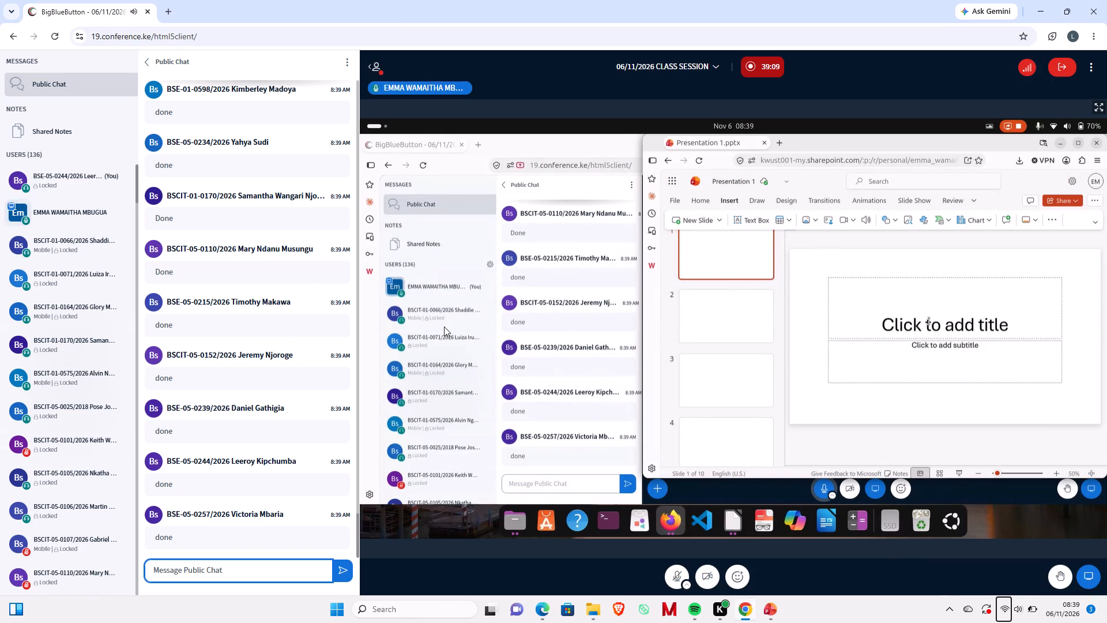
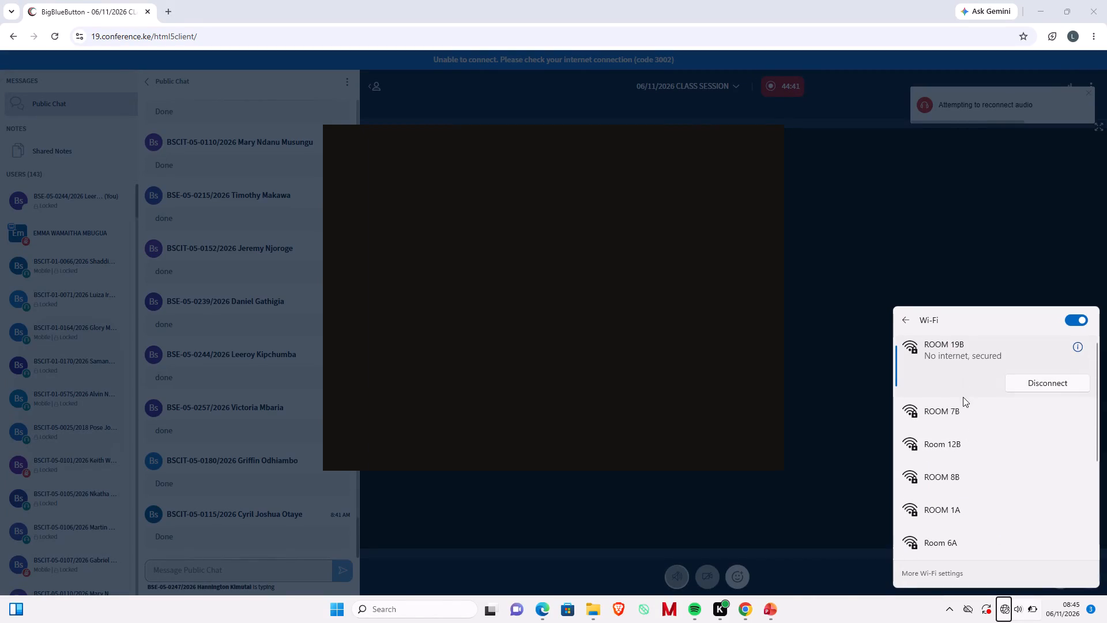
Connect the computer to the ROOM 7B Wi-Fi network, keeping automatic connection enabled.
left_click(962, 403)
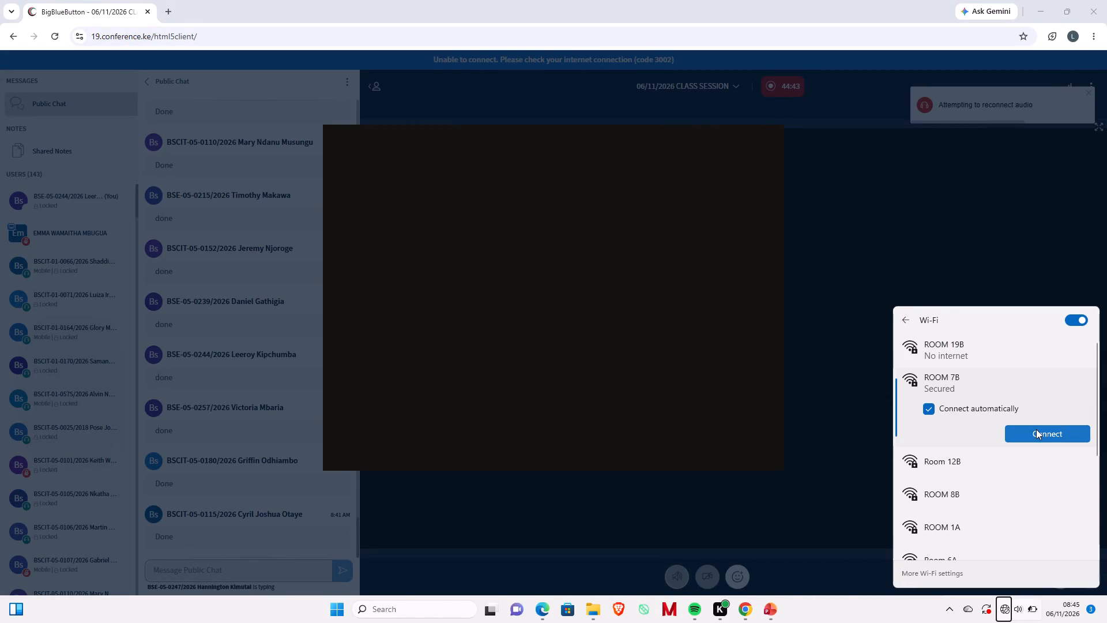
left_click(1036, 429)
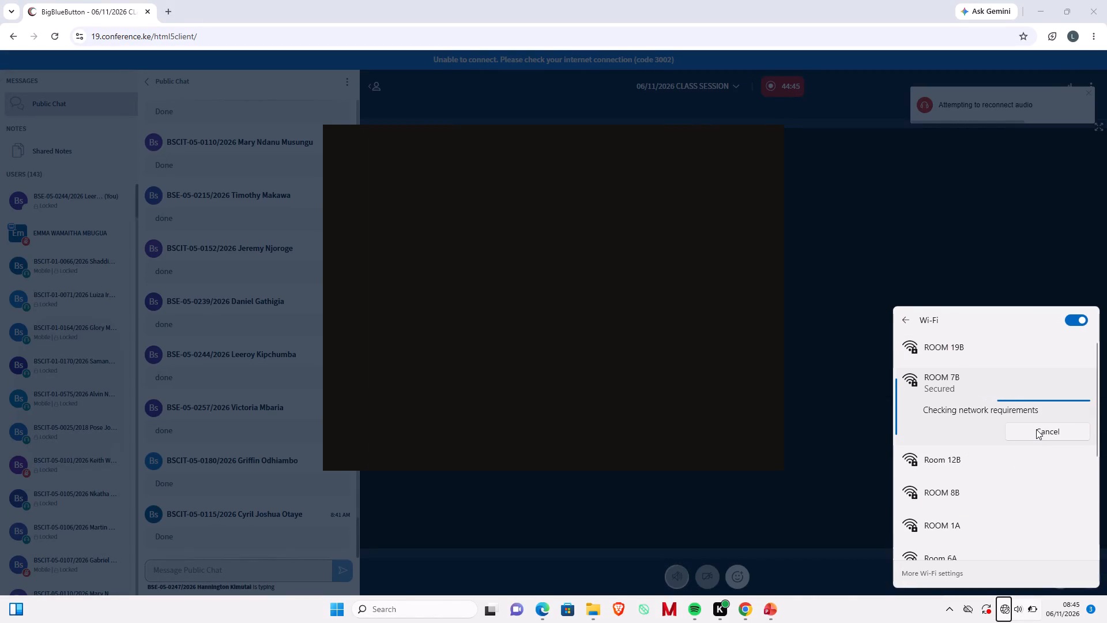
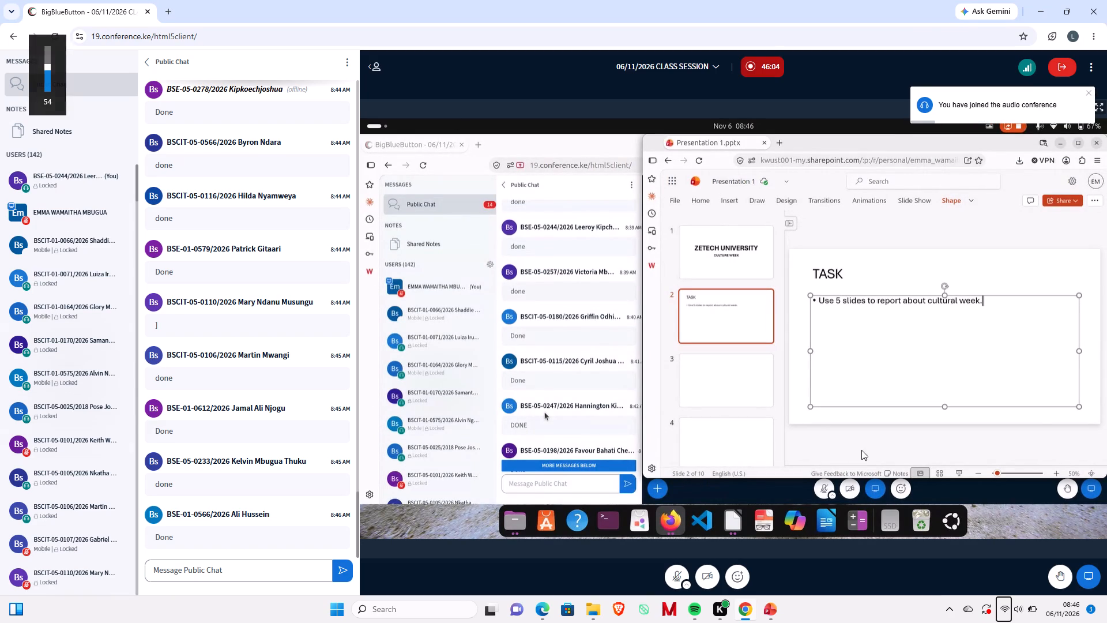
Switch to the blank presentation in PowerPoint and open the title placeholder on the first slide for text entry.
left_click(778, 622)
left_click(649, 241)
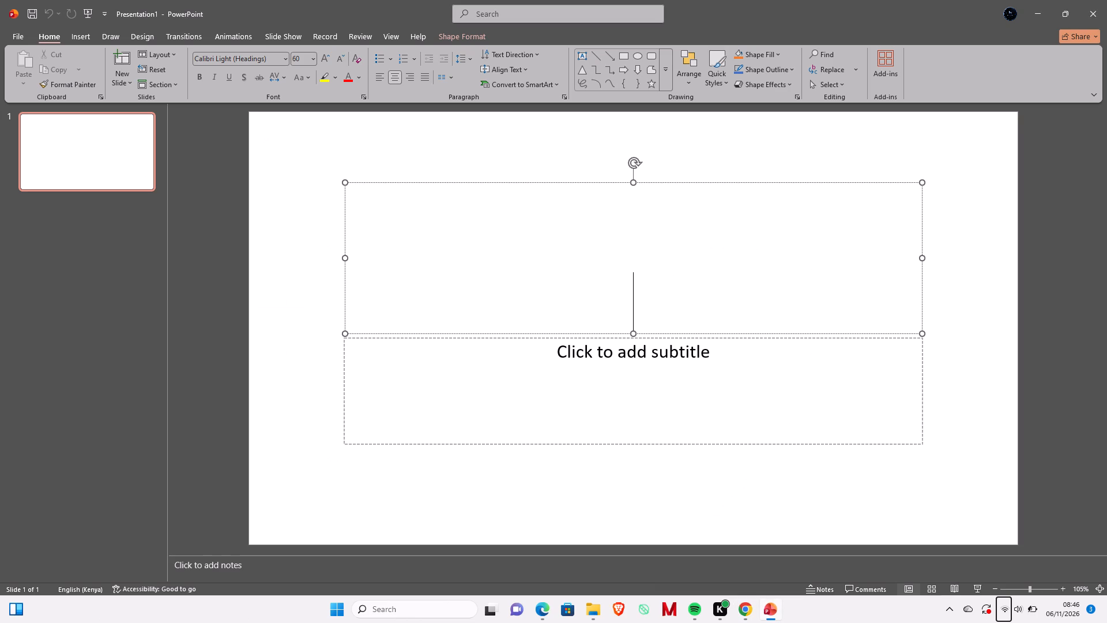
Enter "ZETECH UNIVERSITY" as the title of the first slide.
key("Up")
type("ZE")
type("TEC")
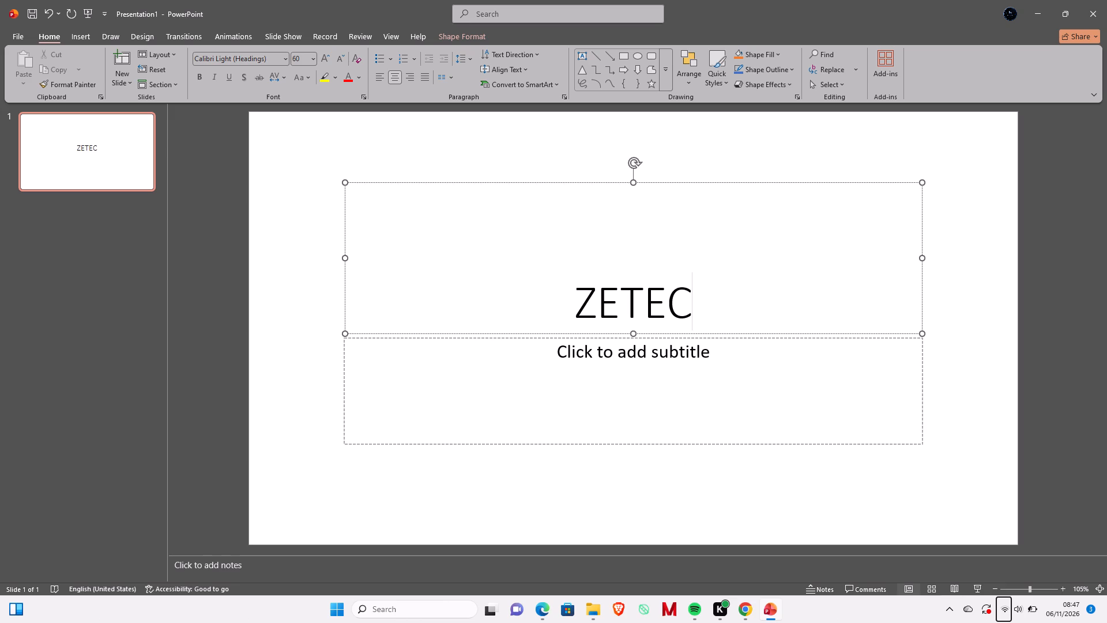
type("H UNIVER")
key("s")
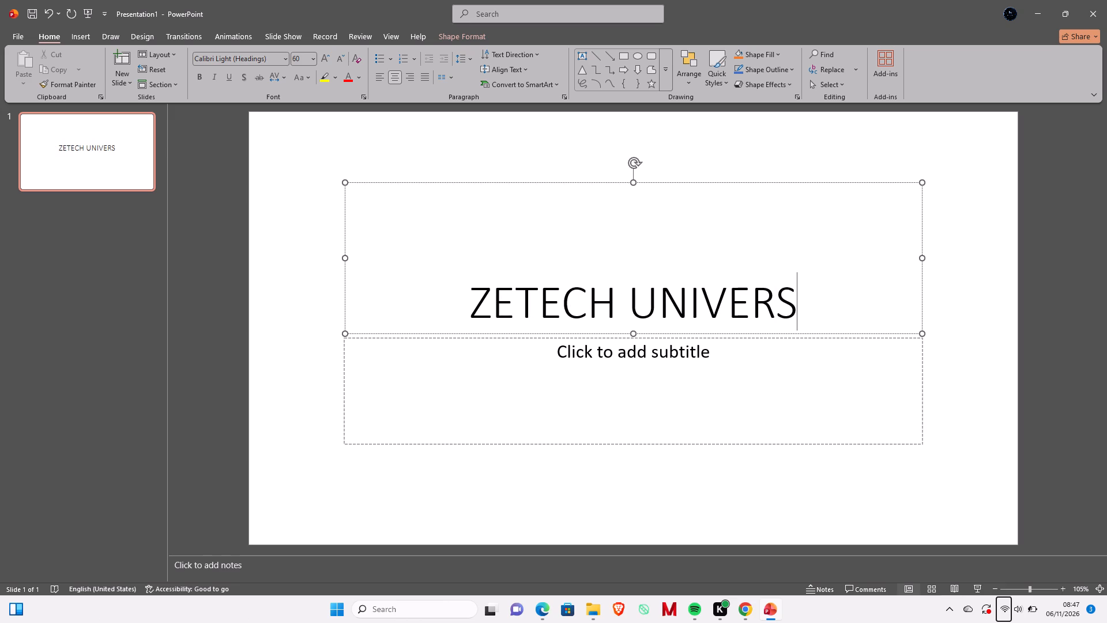
type("ITY")
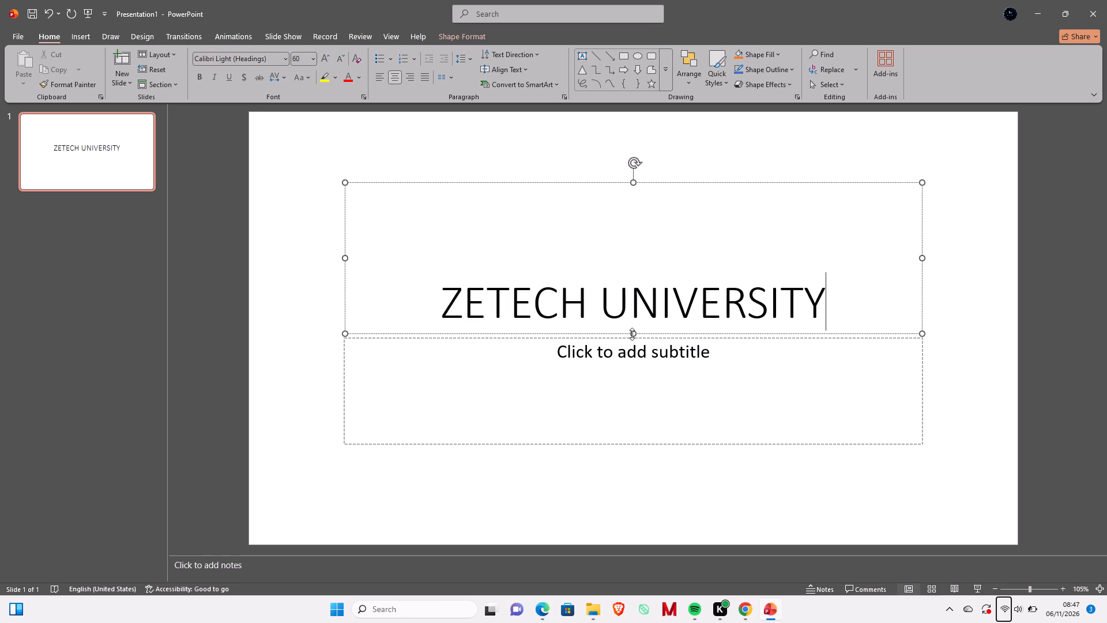
Shorten the title box by raising its bottom edge, leaving a gap above the subtitle placeholder.
left_click_drag(632, 334, 636, 293)
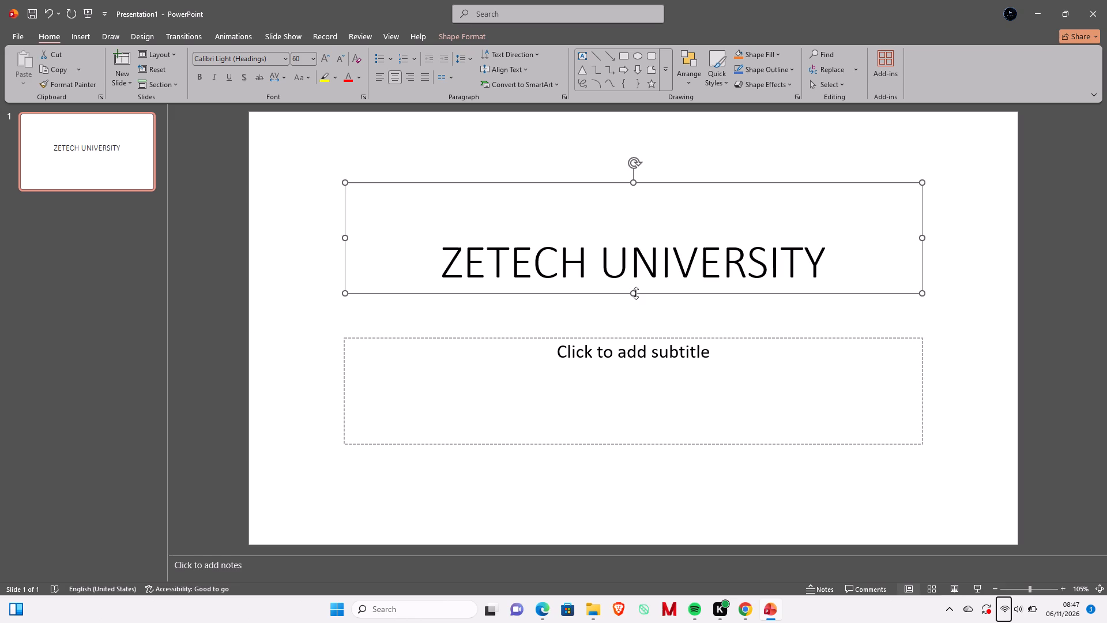
left_click_drag(637, 215, 634, 197)
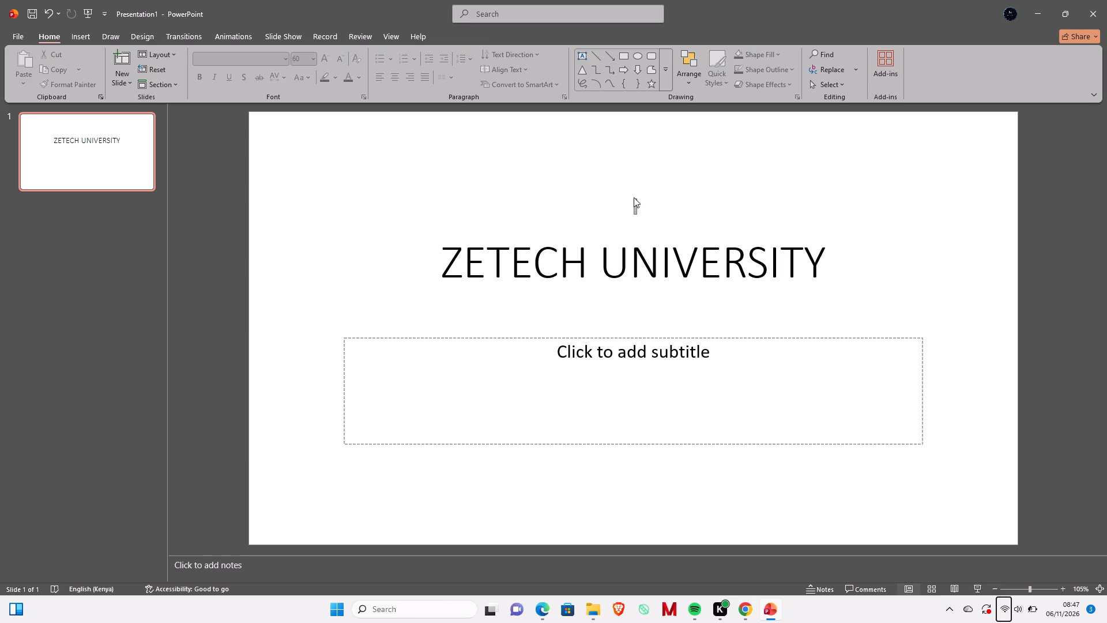
left_click_drag(634, 197, 632, 196)
Enter "Inventing the future" in the subtitle placeholder.
left_click(647, 376)
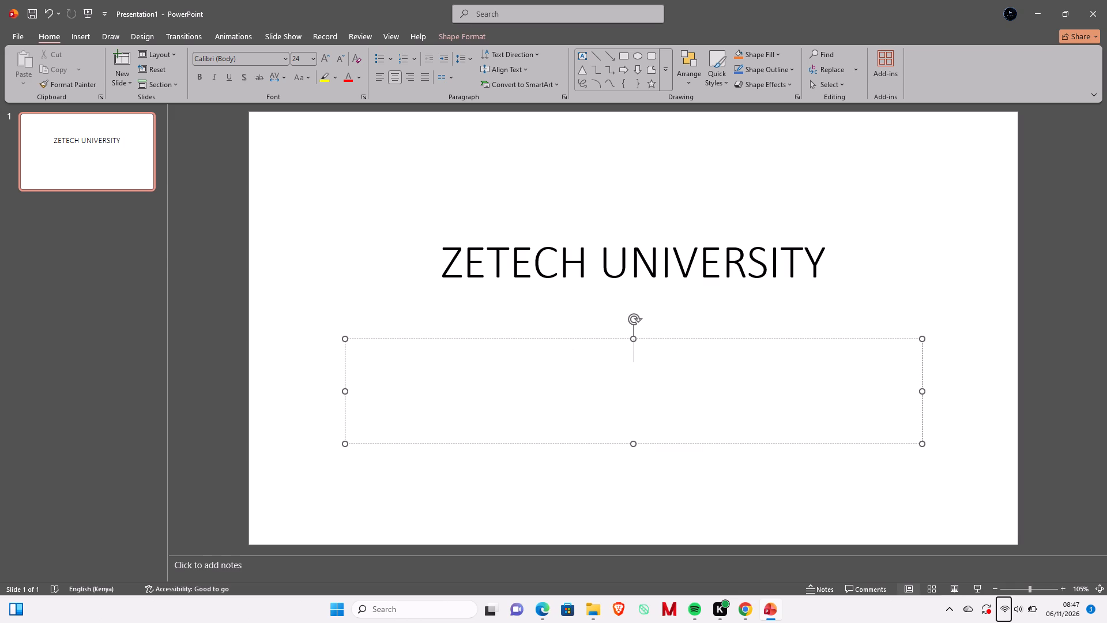
key("i")
type("nve")
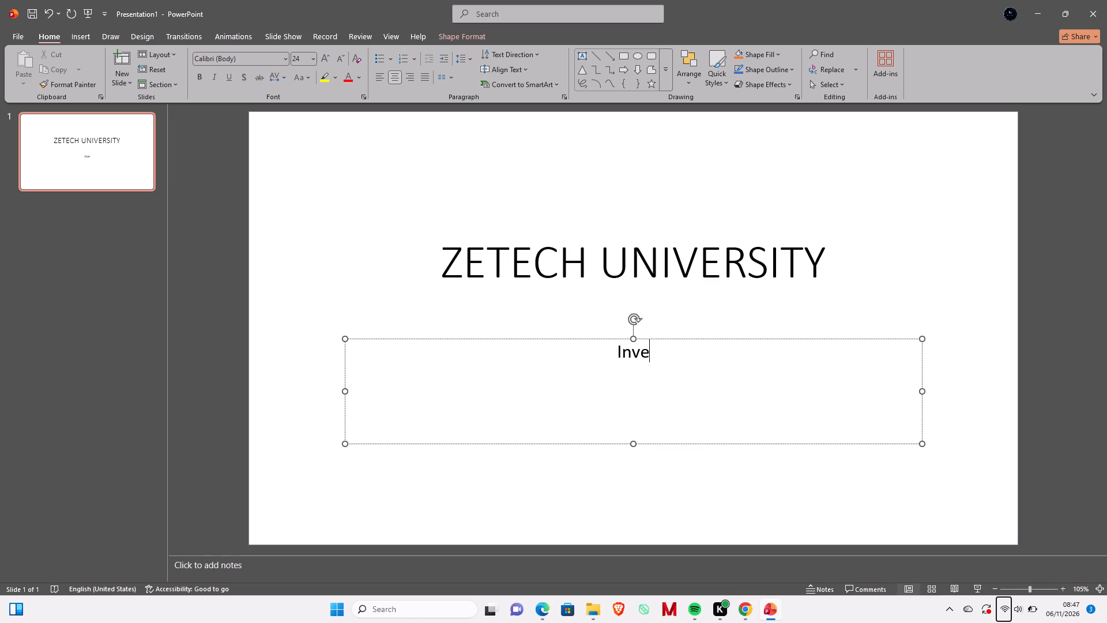
type("nti")
key("n")
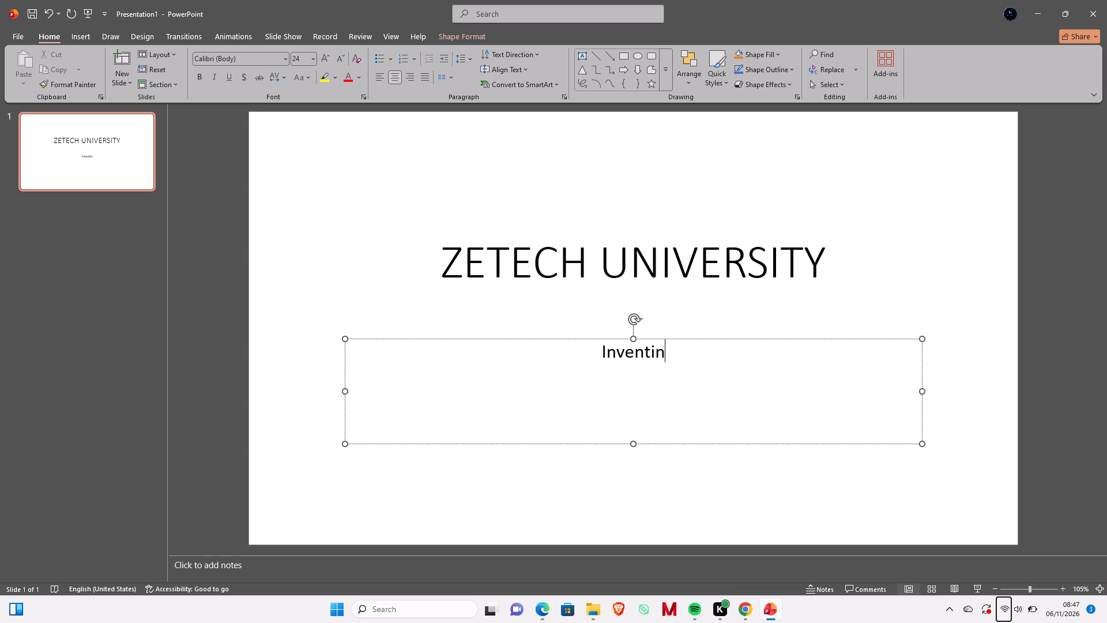
type("g")
key("space")
type("the f")
key("t")
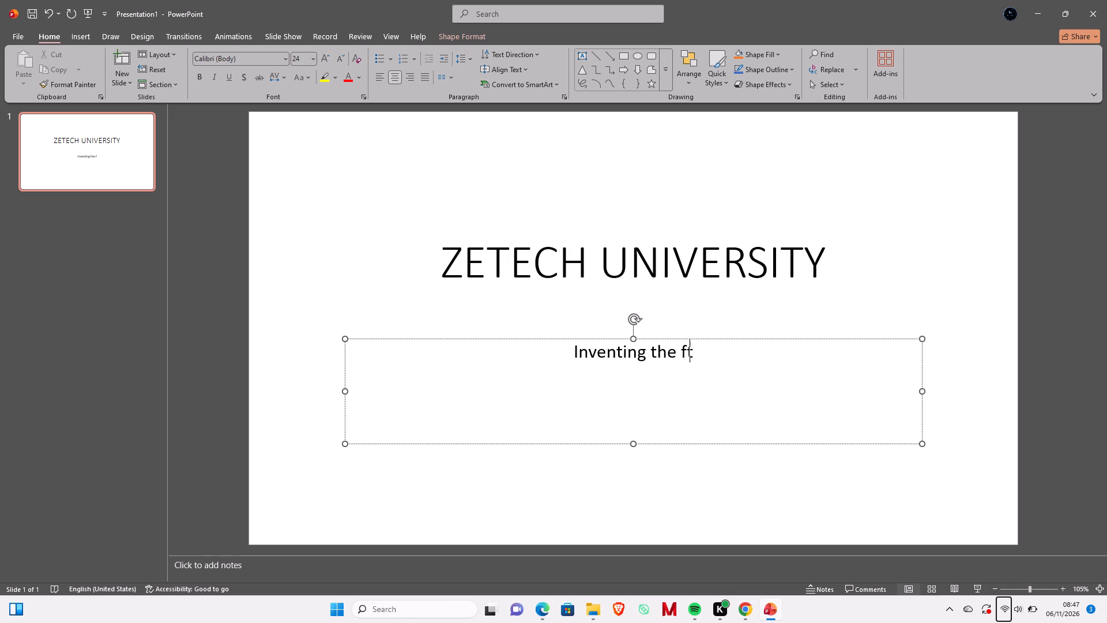
key("BackSpace")
type("uture")
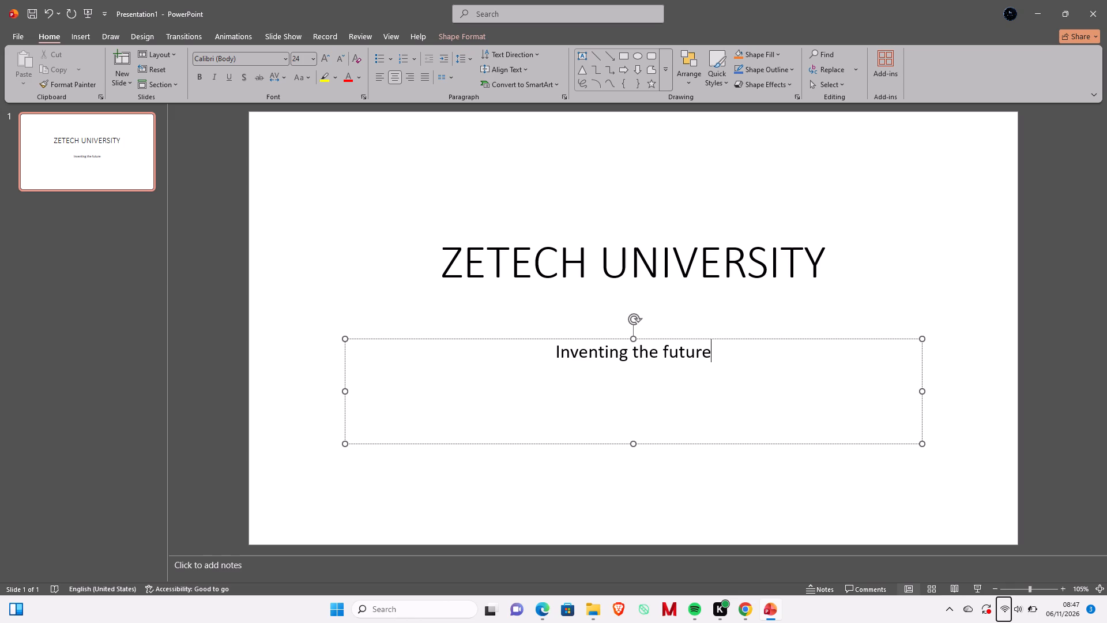
Italicise the whole subtitle text "Inventing the future".
key("ctrl+i")
key("shift+Left")
key("shift+Left")
key("shift+Left")
key("shift+Left")
key("shift+Left")
key("shift+Left")
key("shift+Left")
key("shift+Left")
key("shift+Left")
key("shift+Left")
key("shift+Left")
key("shift+Left")
key("shift+Left")
key("shift+Left")
key("shift+Left")
key("shift+Left")
key("shift+Left")
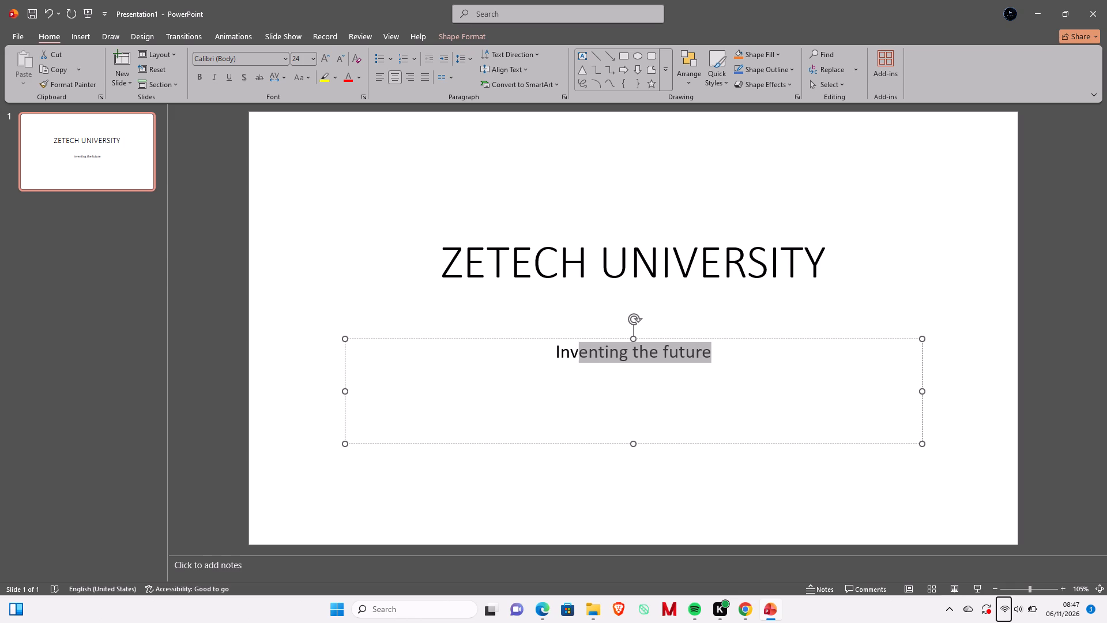
key("shift+Left")
key("shift+Left")
key("shift+Left")
key("ctrl+i")
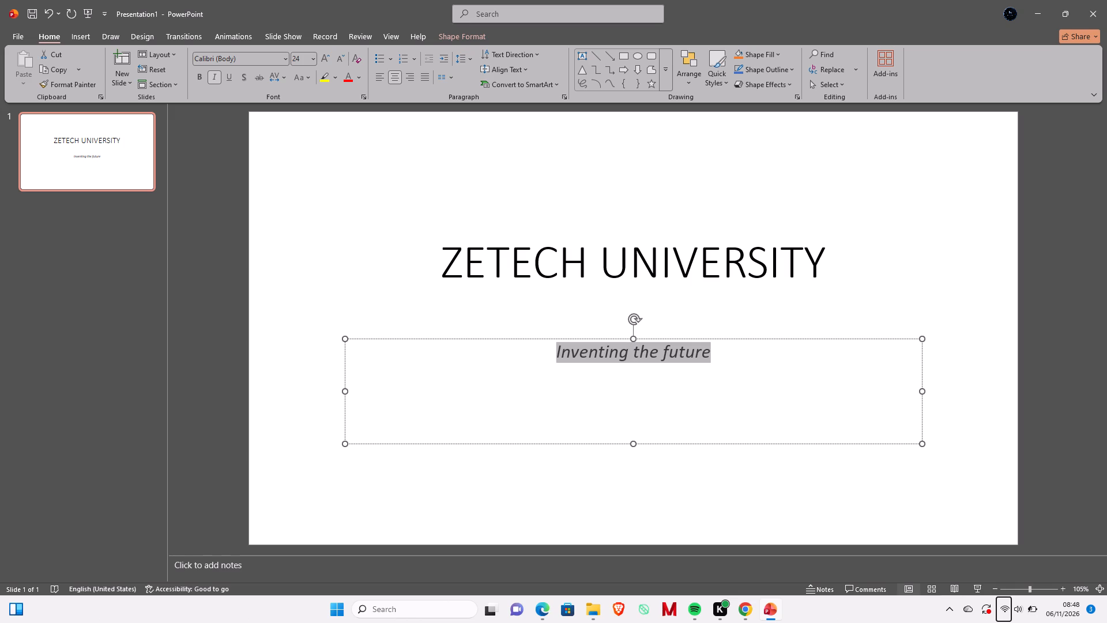
Move the subtitle box up and to the right, directly beneath the word "UNIVERSITY" in the title.
left_click_drag(638, 334, 676, 310)
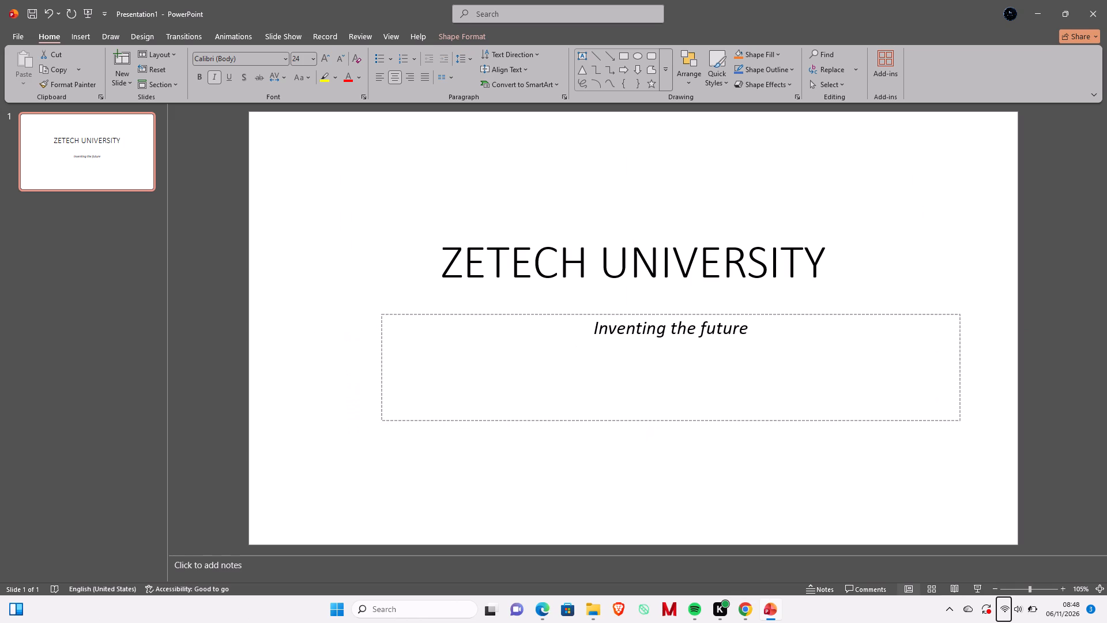
left_click_drag(676, 310, 751, 283)
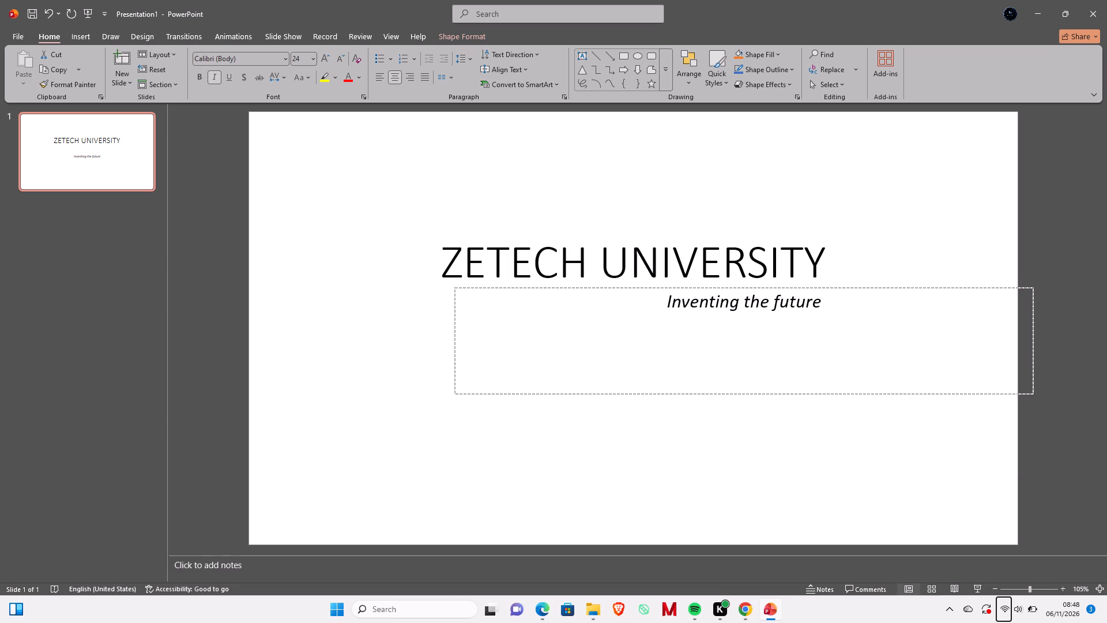
left_click_drag(751, 283, 758, 279)
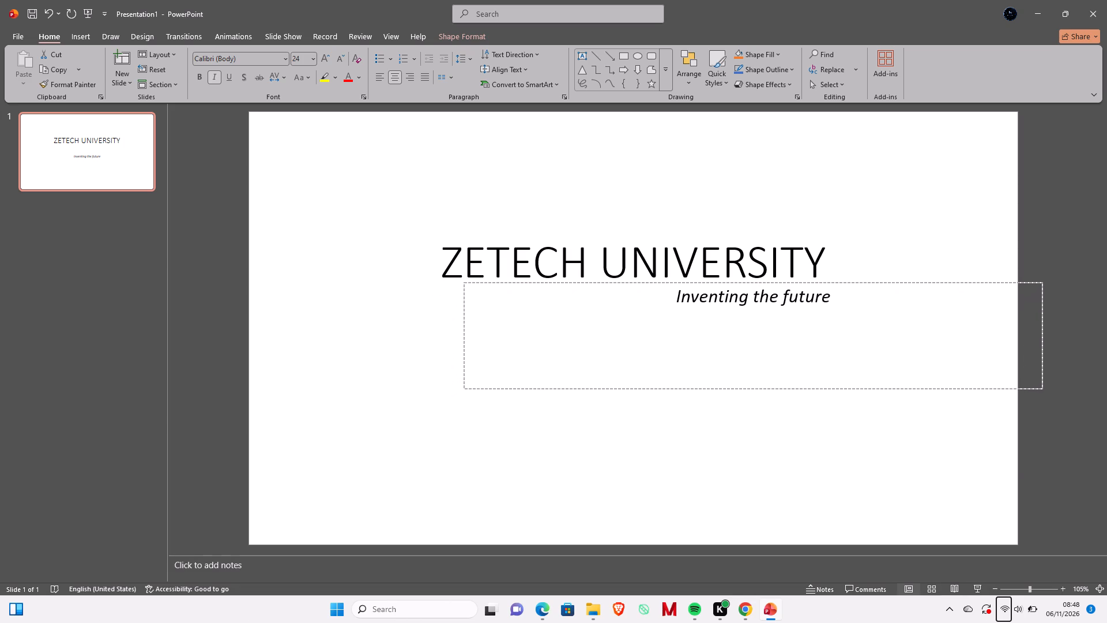
left_click_drag(758, 279, 758, 278)
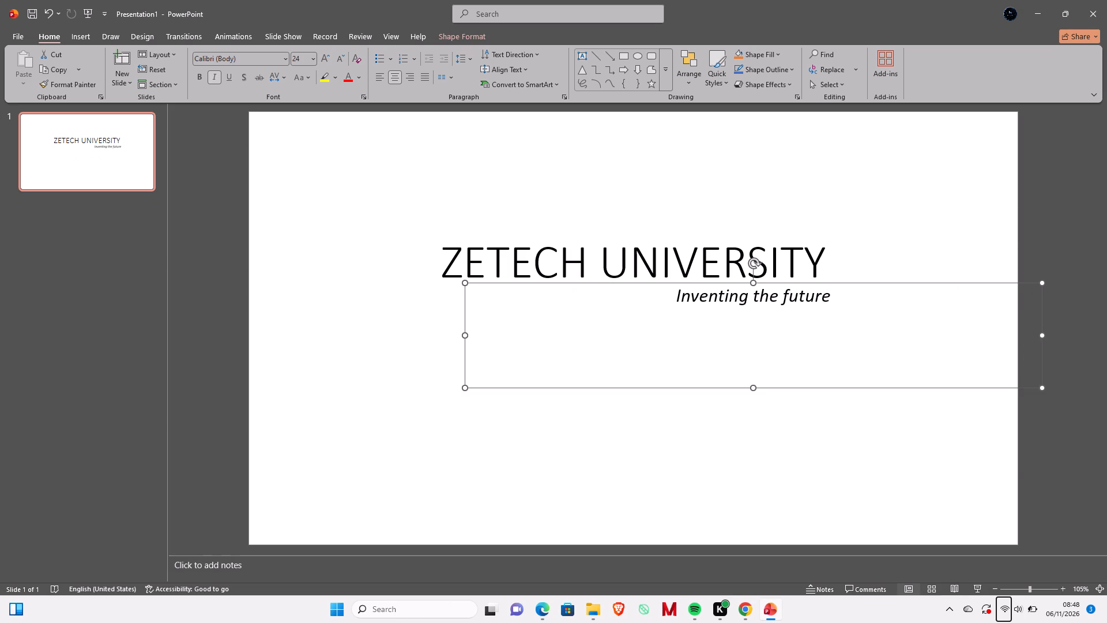
Shrink the subtitle box to one line of text in height and narrow it from its left edge.
left_click_drag(752, 389, 760, 337)
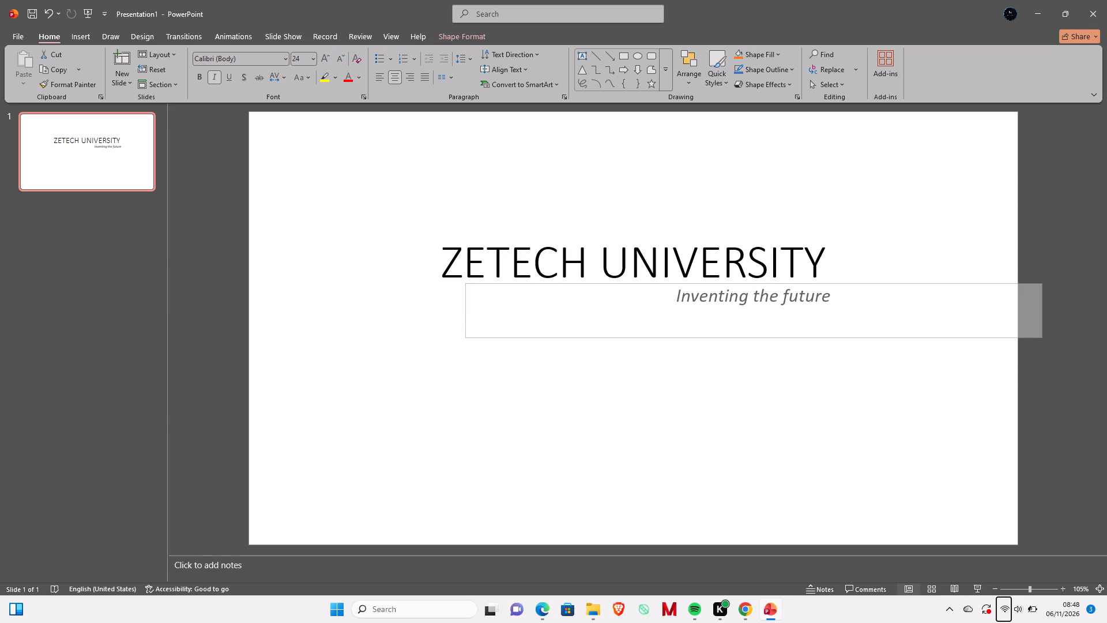
left_click_drag(760, 337, 762, 314)
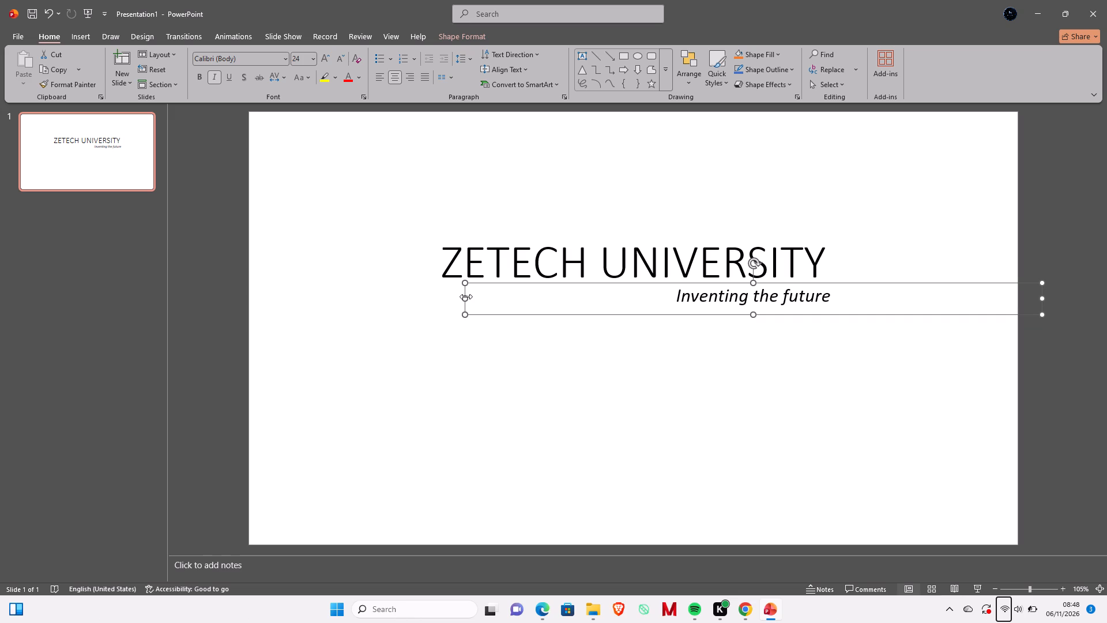
left_click_drag(466, 297, 688, 301)
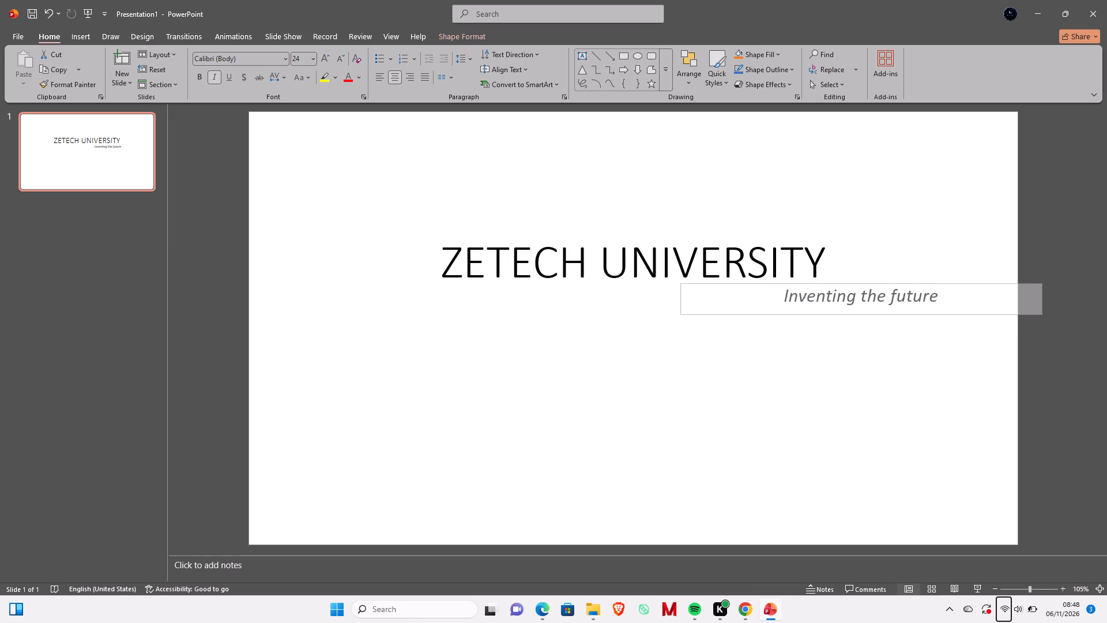
left_click_drag(688, 301, 695, 261)
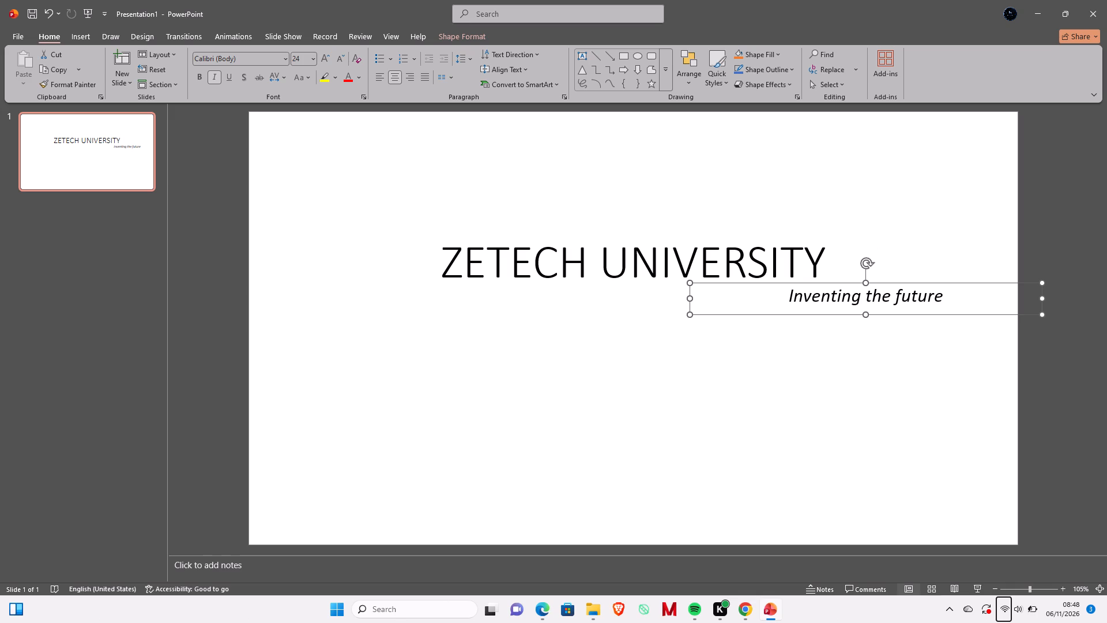
Reposition the subtitle box close under the title so its text ends roughly in line with the end of "UNIVERSITY".
left_click_drag(861, 281, 775, 282)
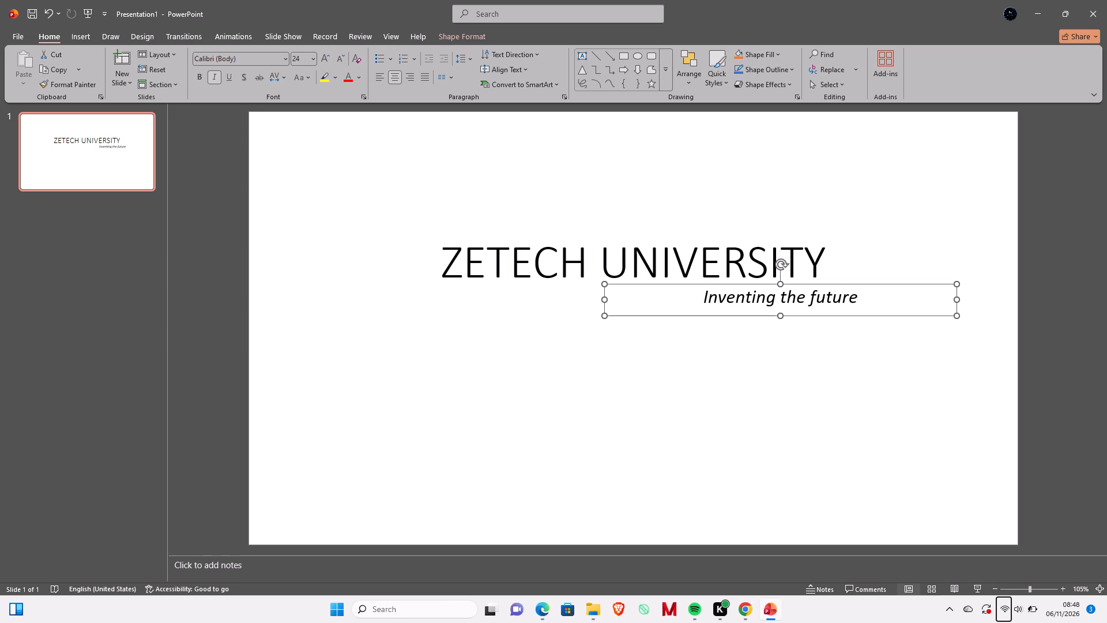
left_click_drag(776, 284, 772, 283)
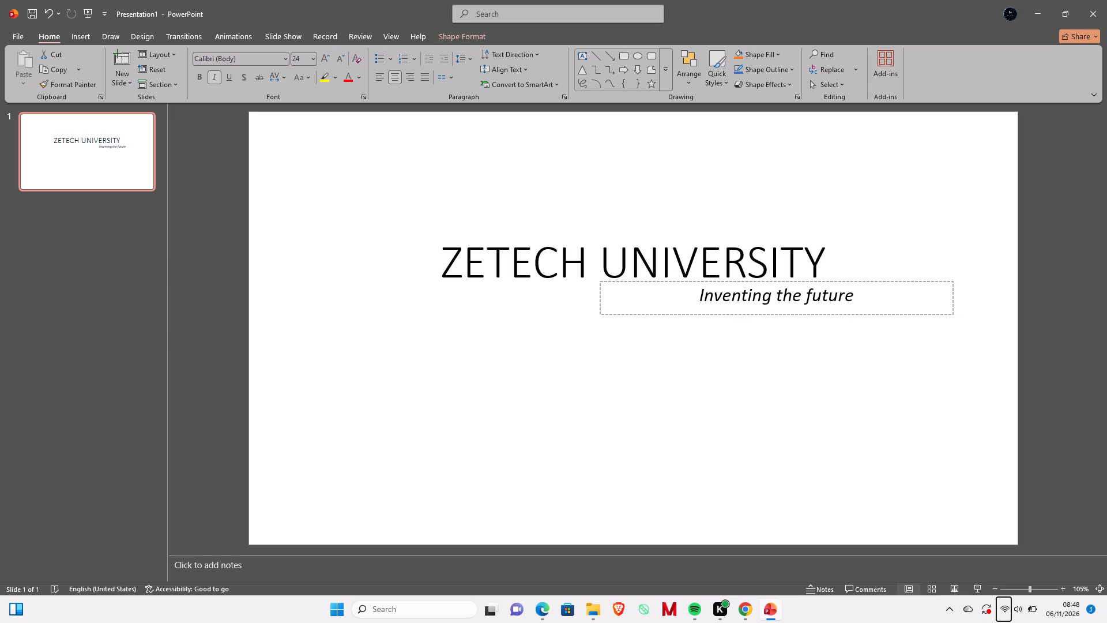
left_click_drag(772, 283, 751, 276)
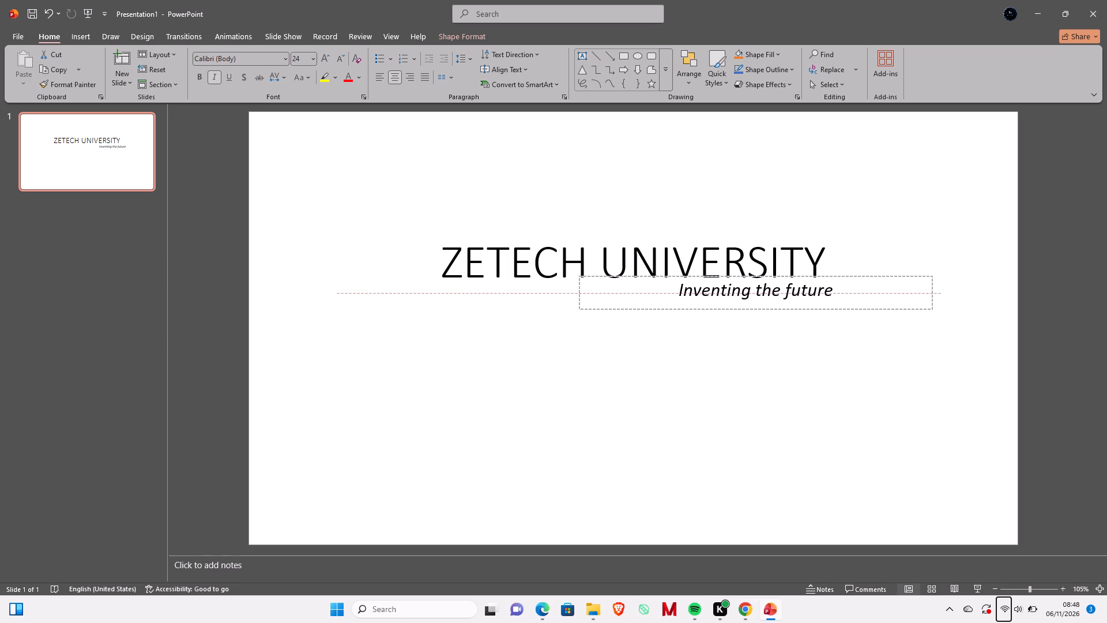
left_click_drag(751, 276, 744, 275)
left_click(739, 351)
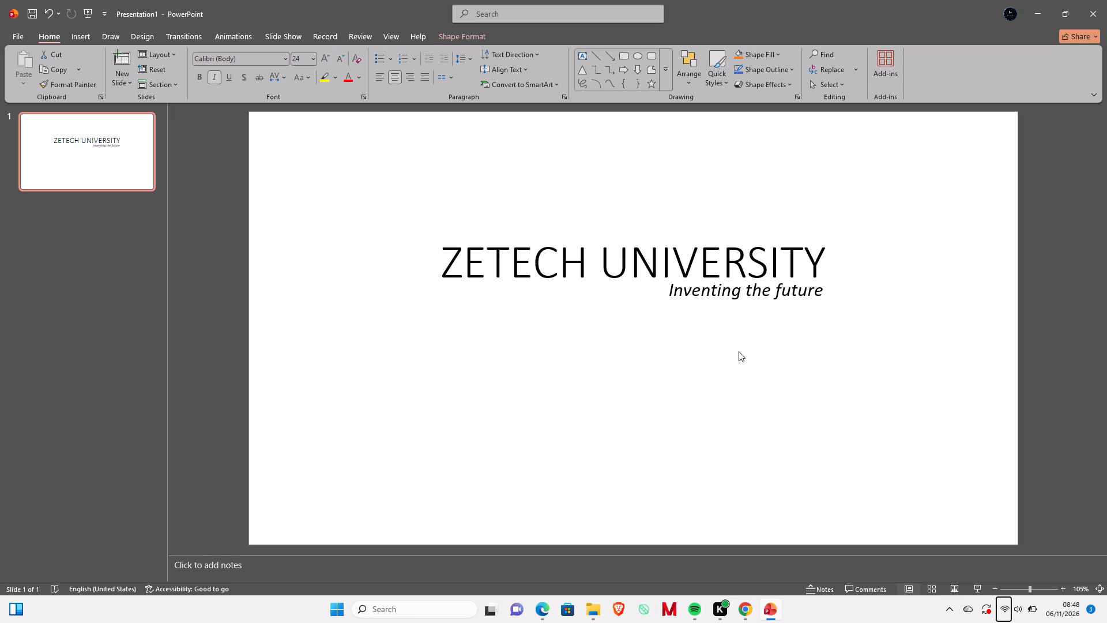
Colour both words of the title "ZETECH UNIVERSITY" with the theme font colour Blue, Accent 1.
left_click(742, 254)
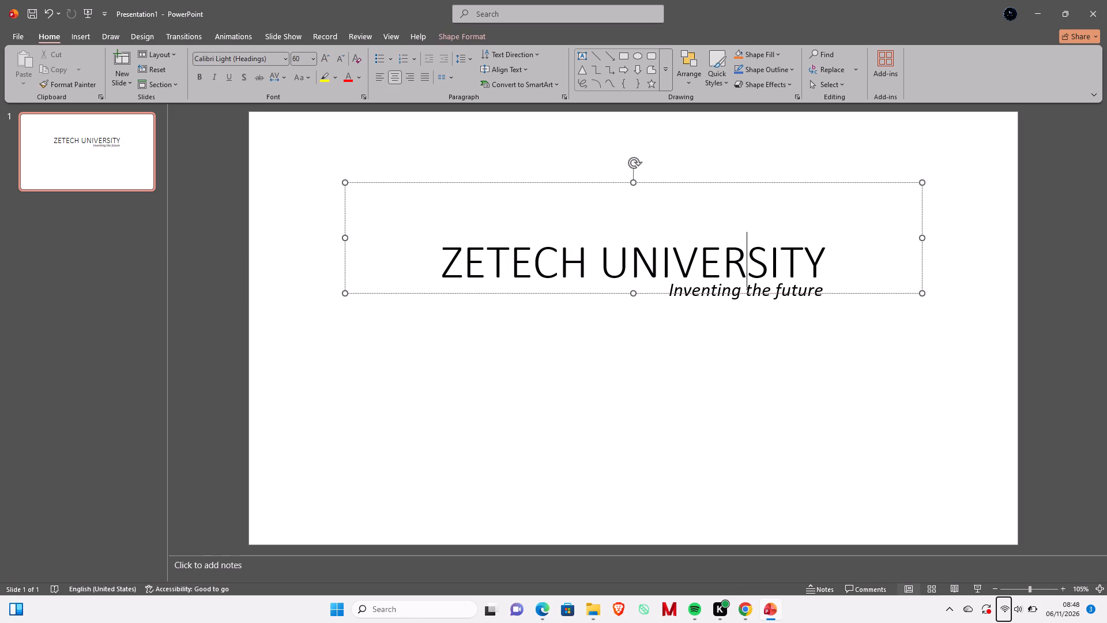
left_click(363, 79)
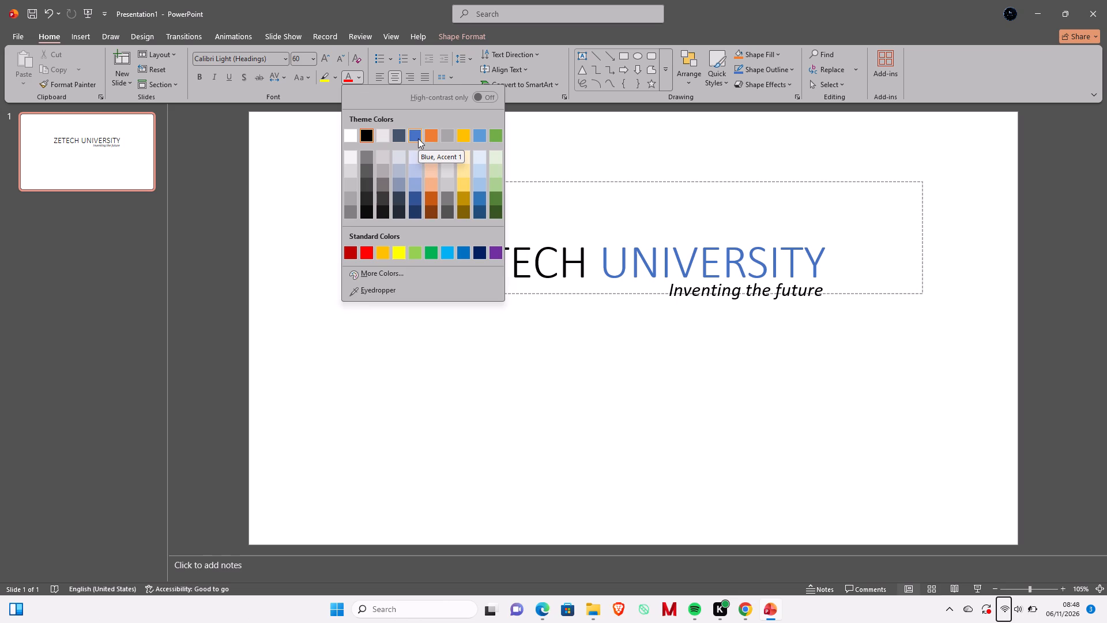
left_click(418, 139)
left_click(475, 256)
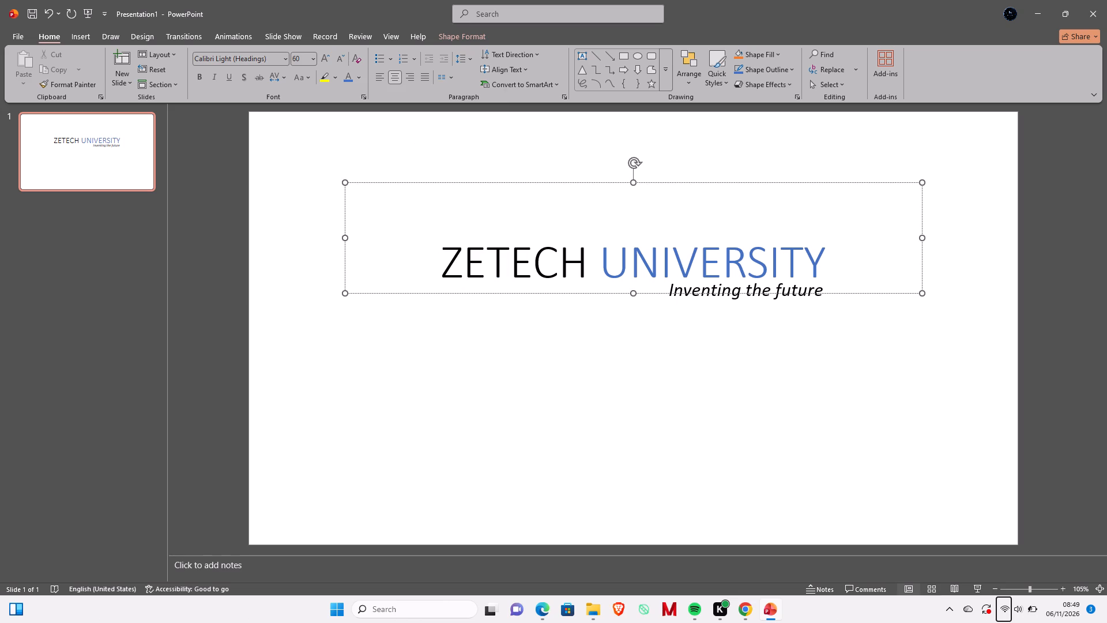
left_click_drag(582, 259, 451, 264)
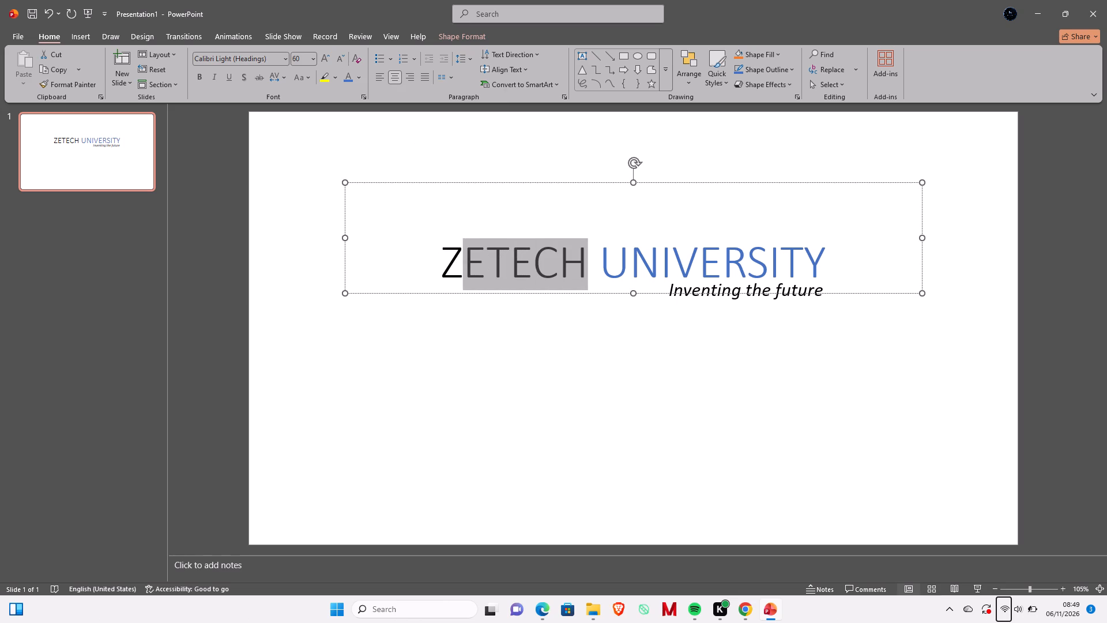
left_click_drag(451, 264, 445, 265)
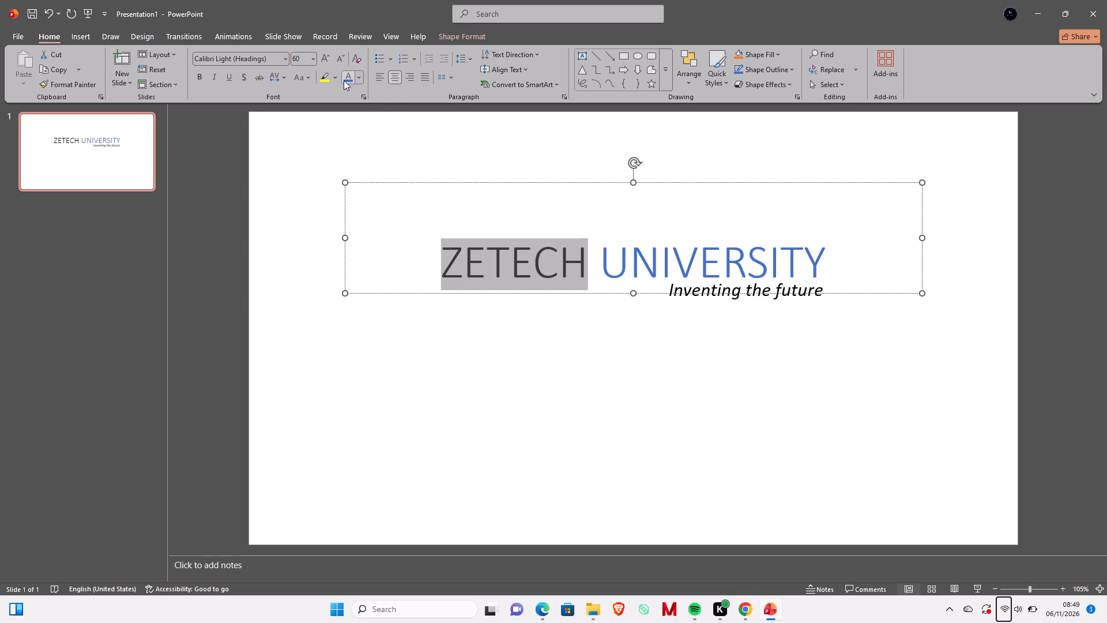
left_click(344, 80)
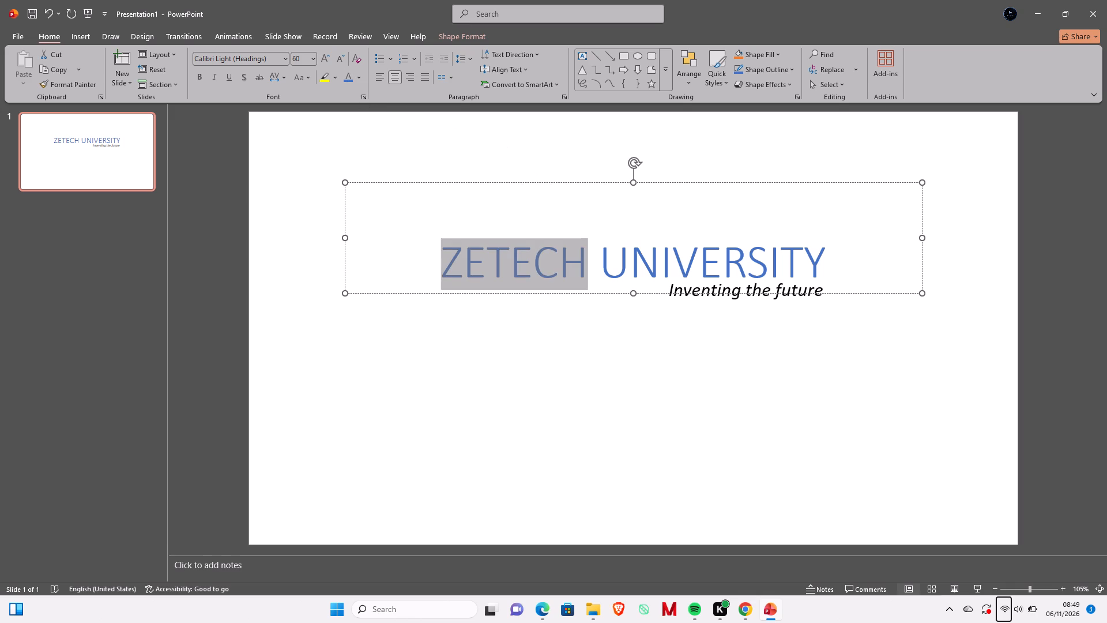
Set the font of the whole title "ZETECH UNIVERSITY" to Algerian.
key("shift+Right")
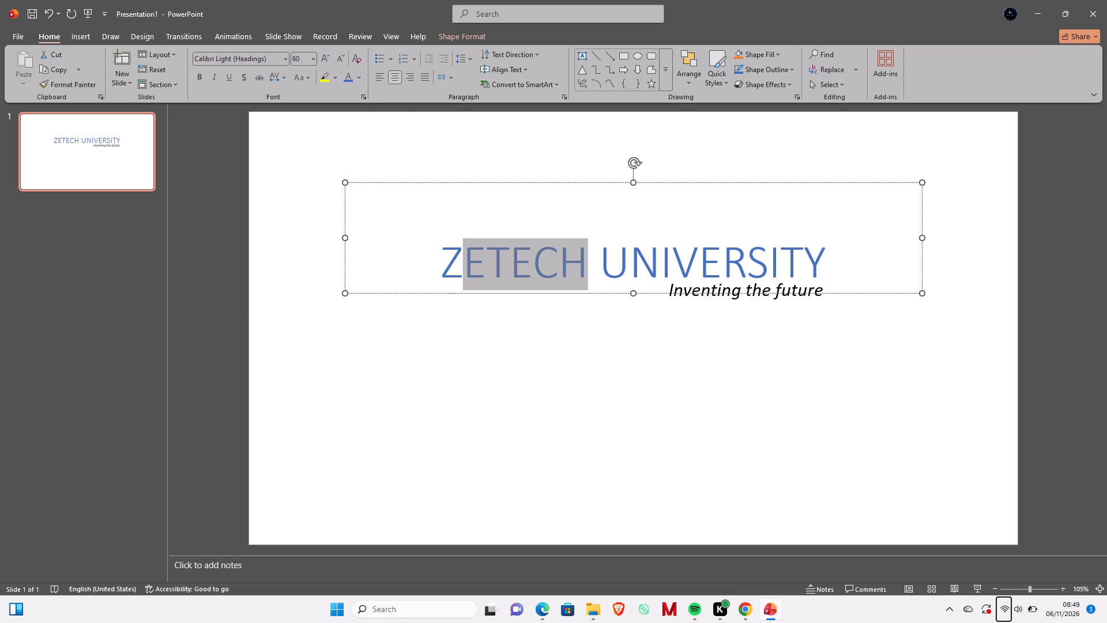
left_click(431, 258)
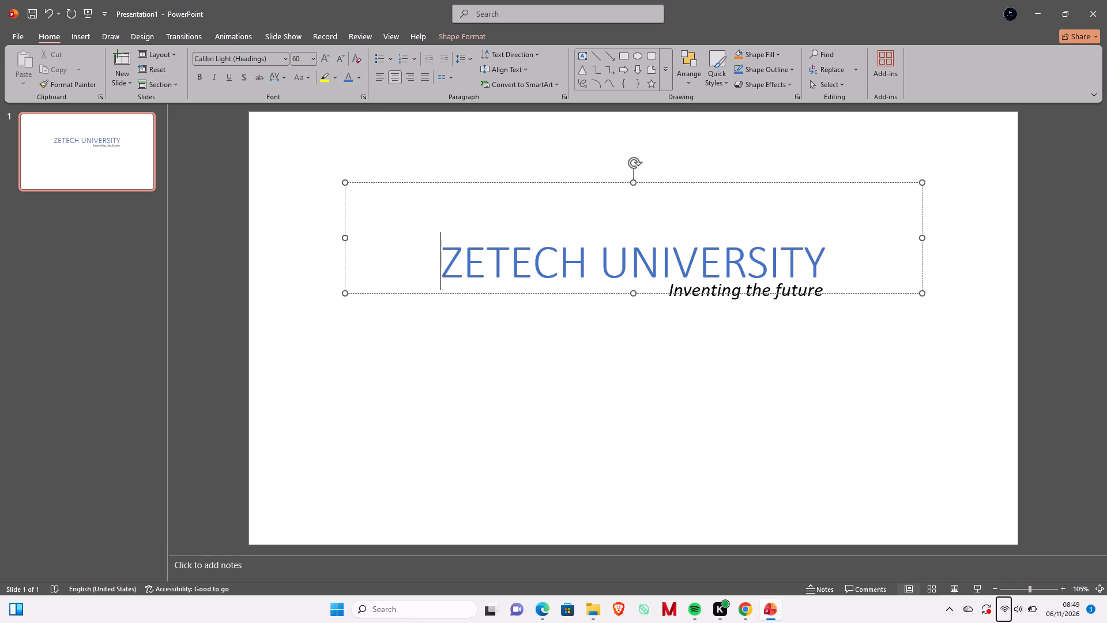
key("shift+Right")
key("shift+Right")
key("shift+Right")
key("shift+Right")
key("shift+Right")
key("shift+Right")
key("shift+Right")
key("shift+Right")
key("shift+Right")
key("shift+Right")
key("shift+Right")
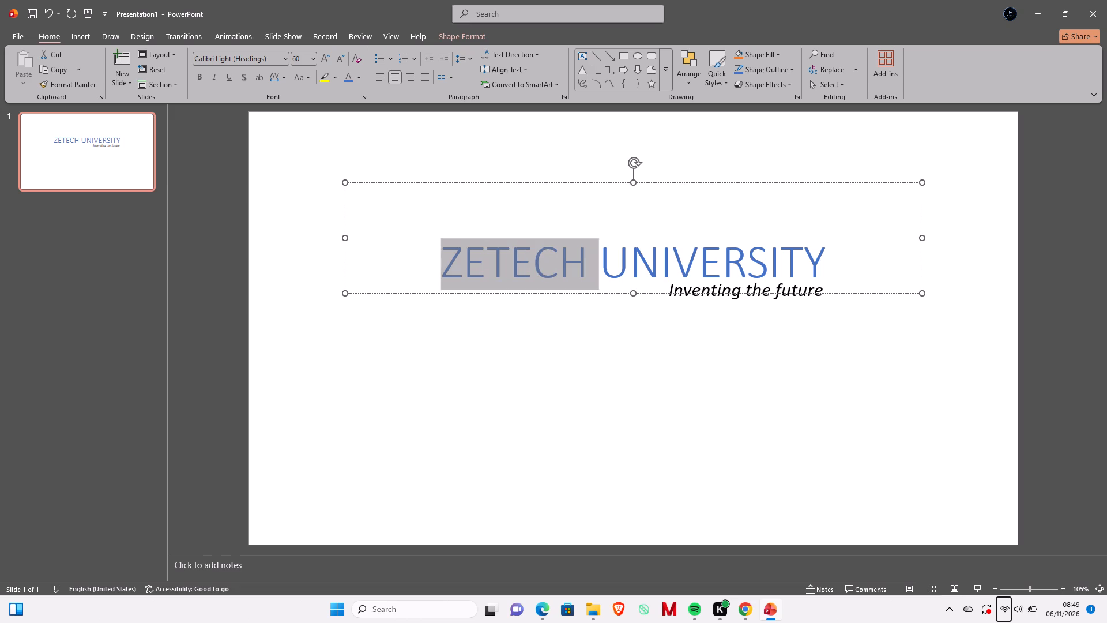
key("shift+Right")
key("shift+Right")
key("shift+Right")
key("shift+Right")
key("shift+Right")
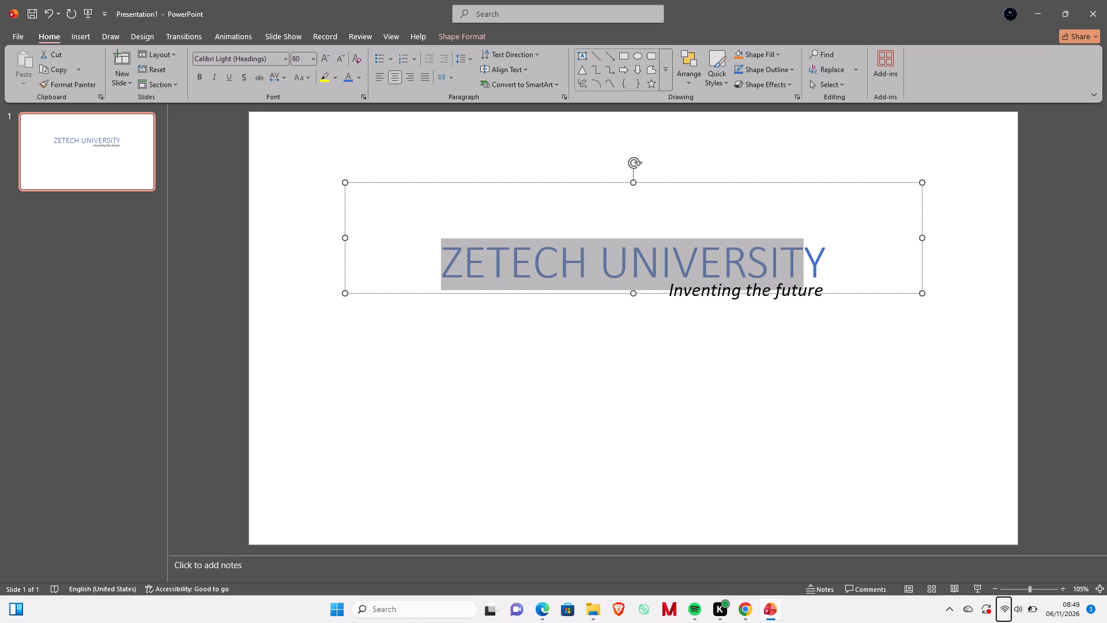
key("shift+Right")
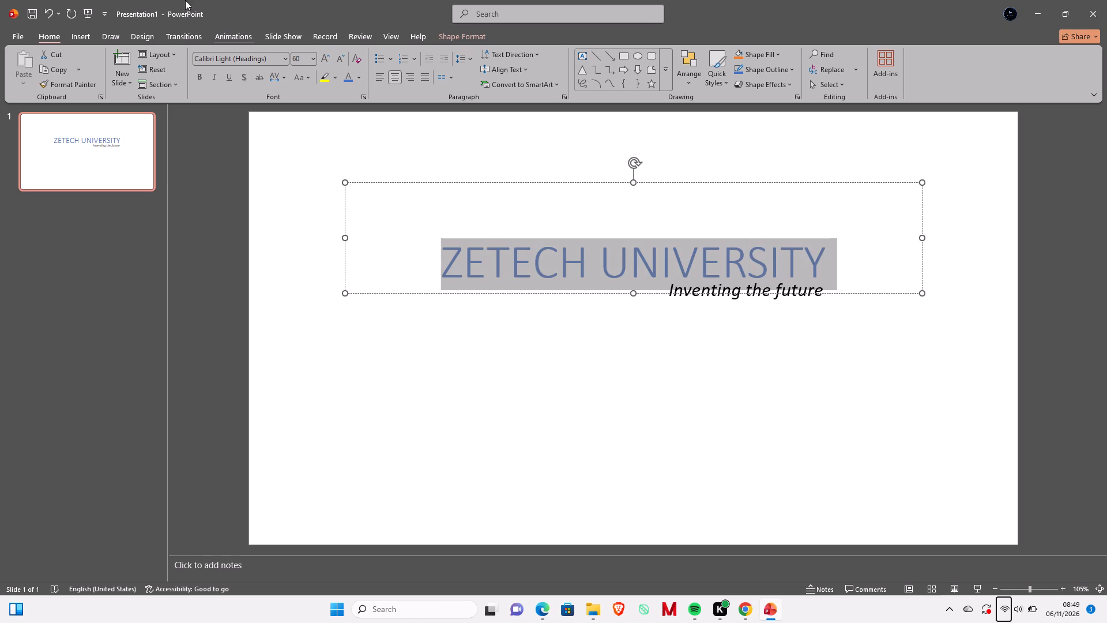
left_click(281, 57)
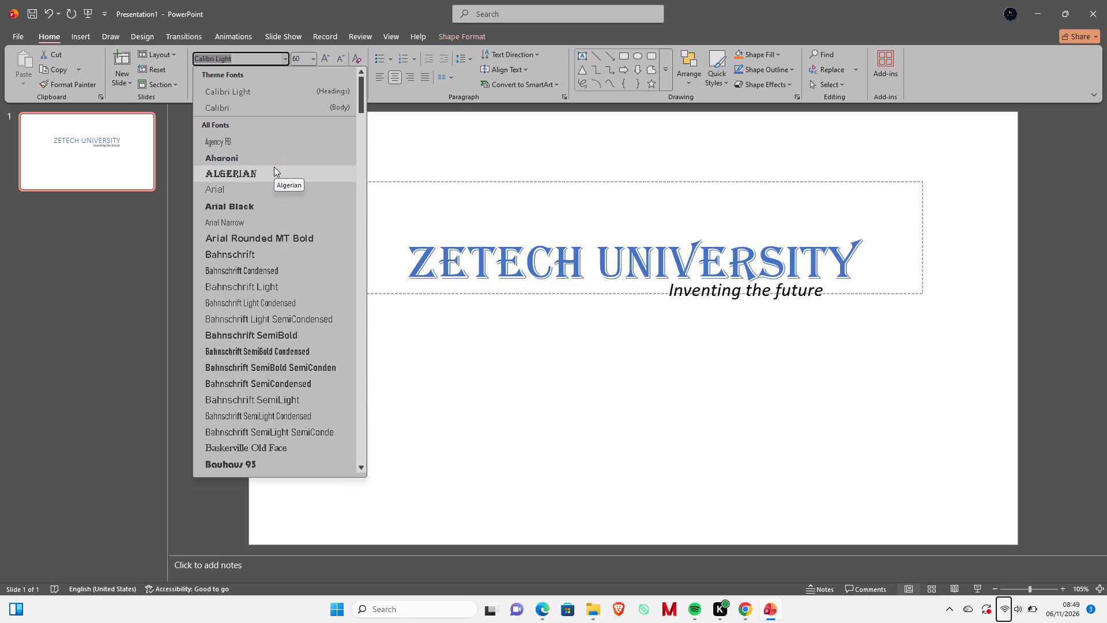
left_click(274, 167)
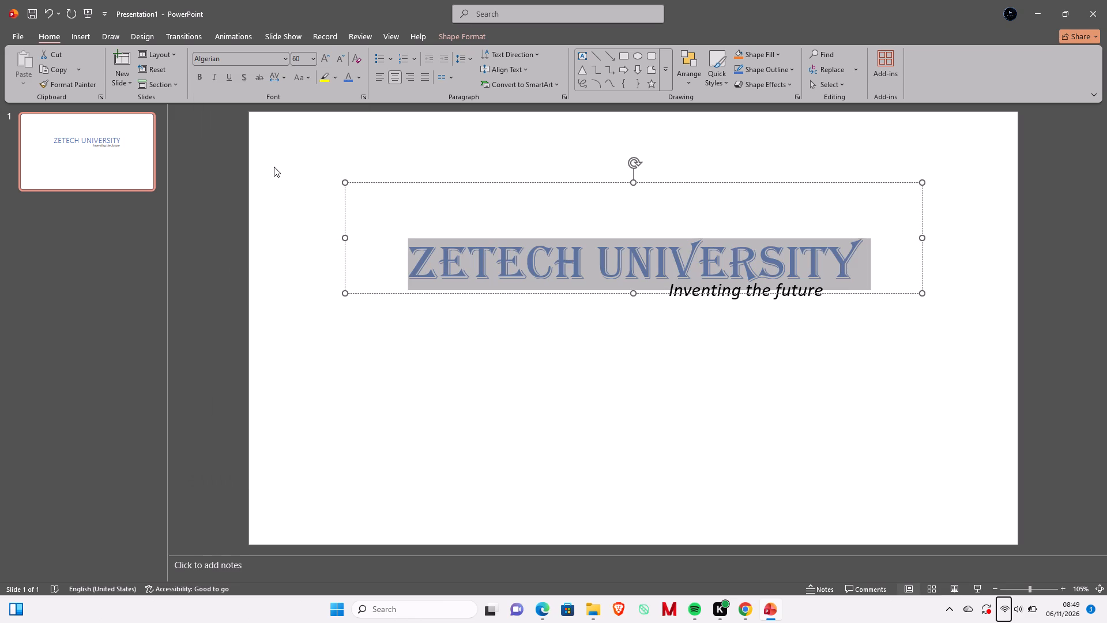
left_click(492, 316)
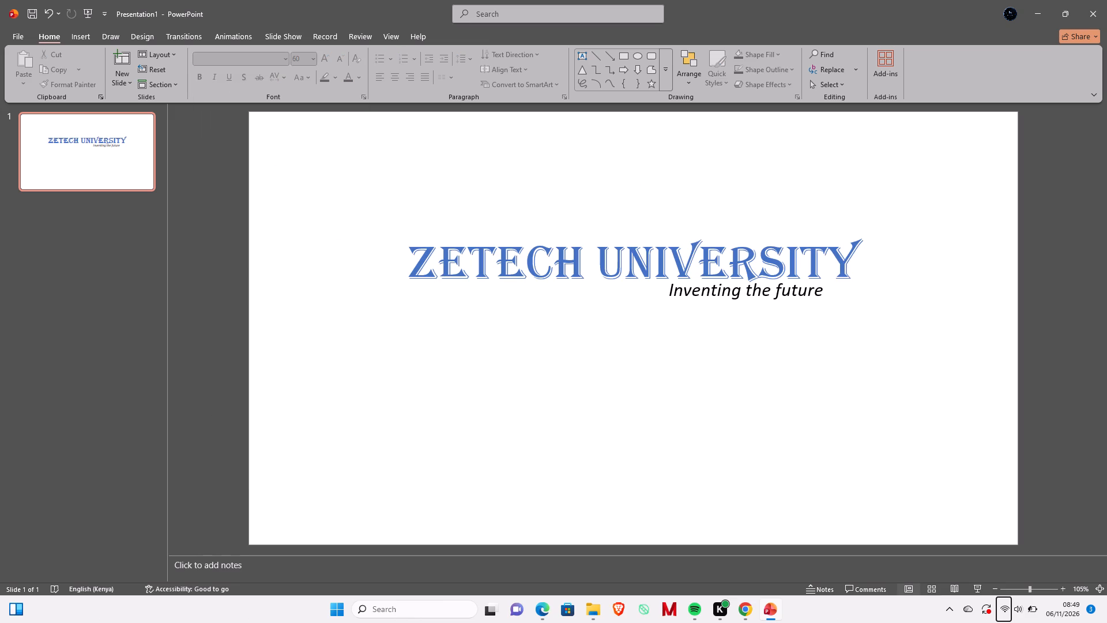
Fine-tune the top edge of the subtitle box so "Inventing the future" sits just under the title.
left_click(707, 294)
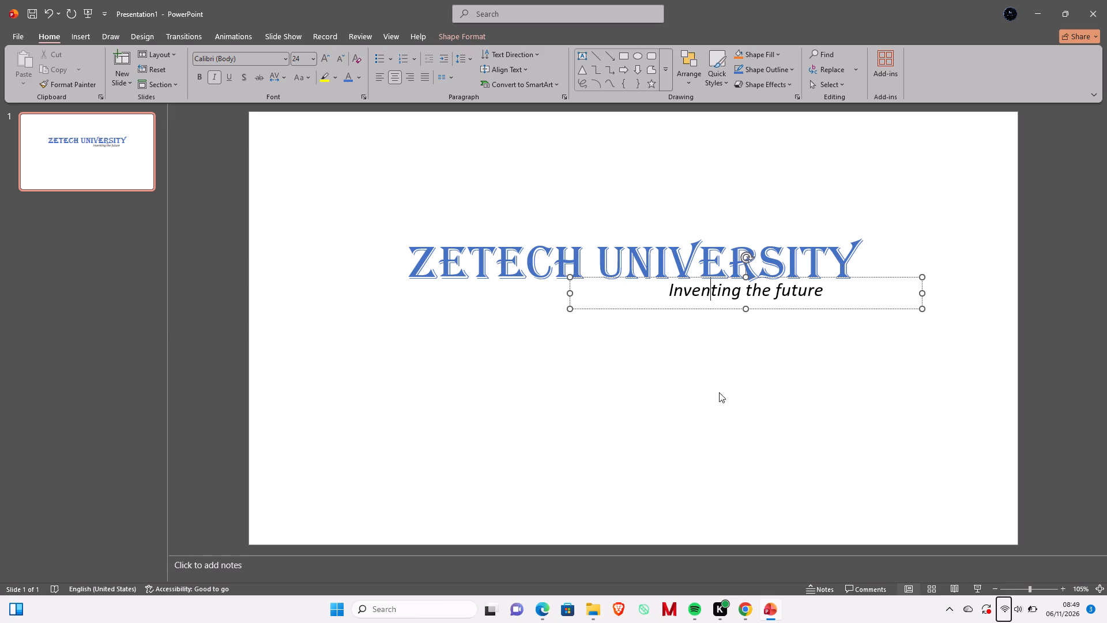
left_click(748, 275)
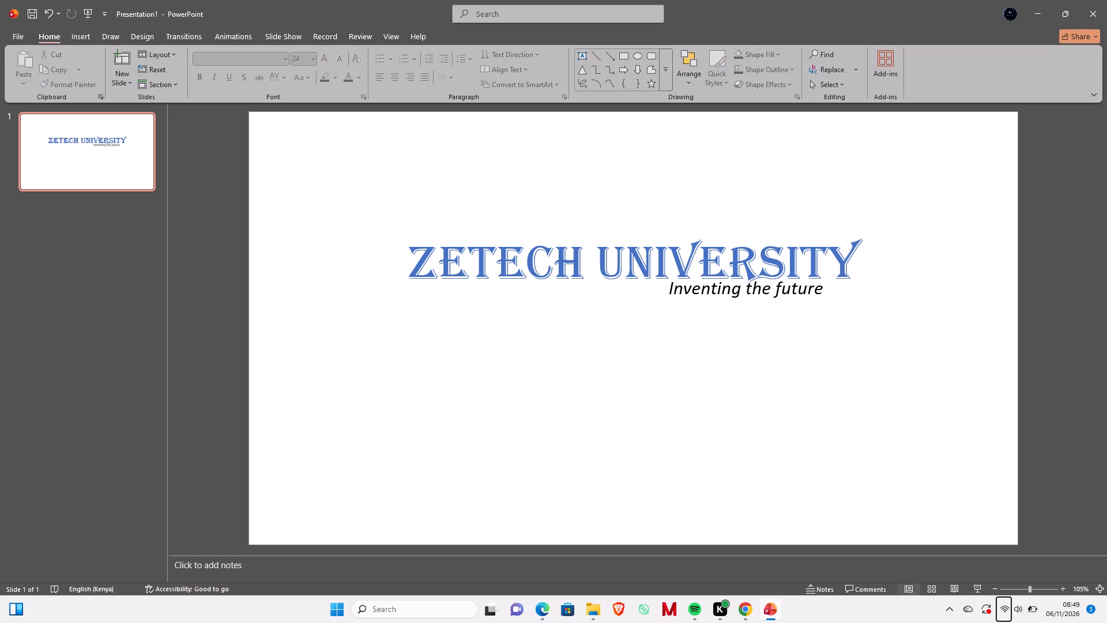
left_click(740, 292)
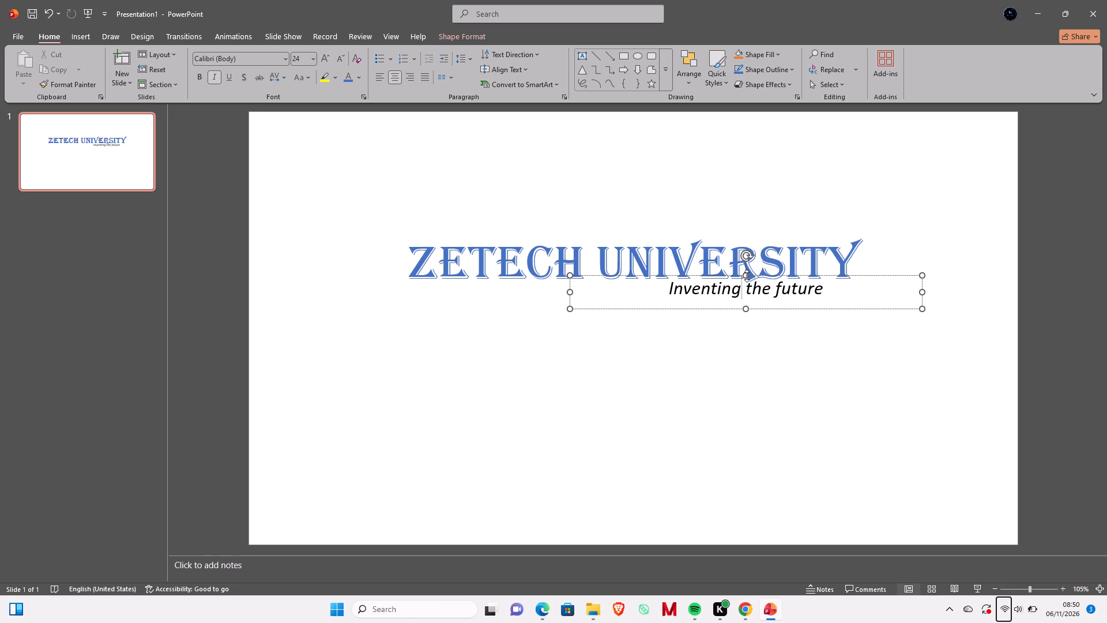
left_click(747, 276)
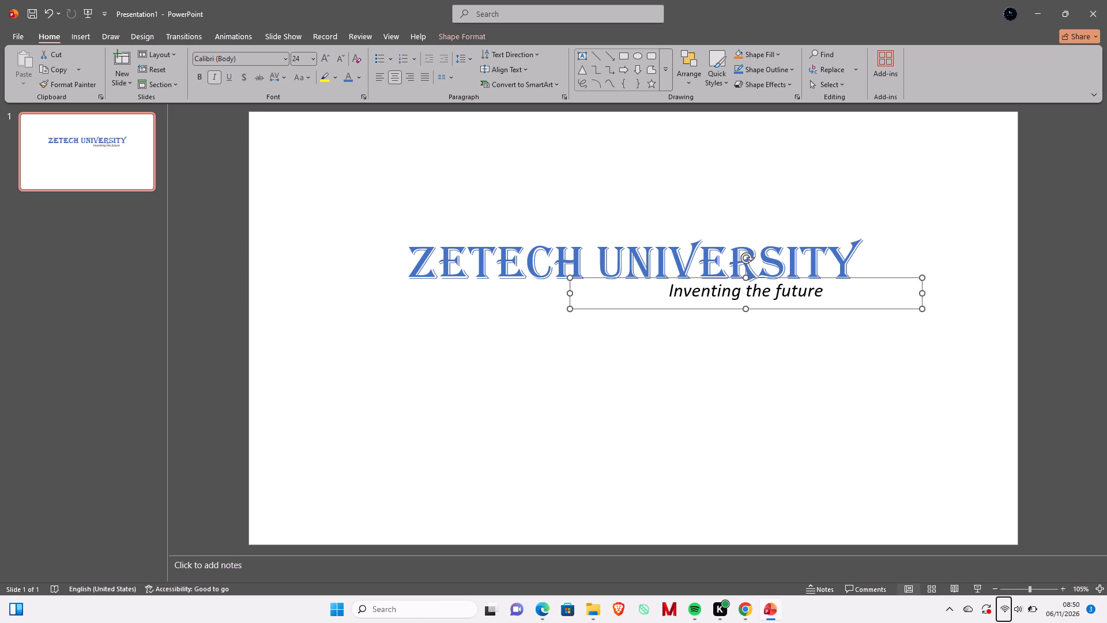
left_click(739, 340)
left_click(746, 284)
left_click(739, 515)
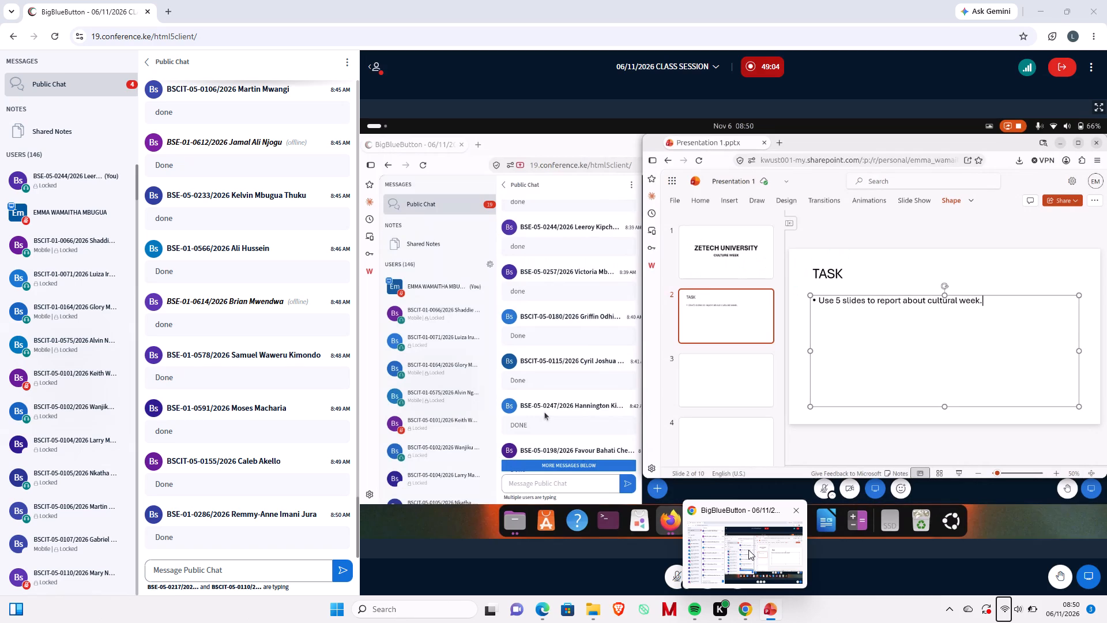
Switch to the BigBlueButton class session in the browser and read the task on the lecturer's shared slide.
left_click(748, 550)
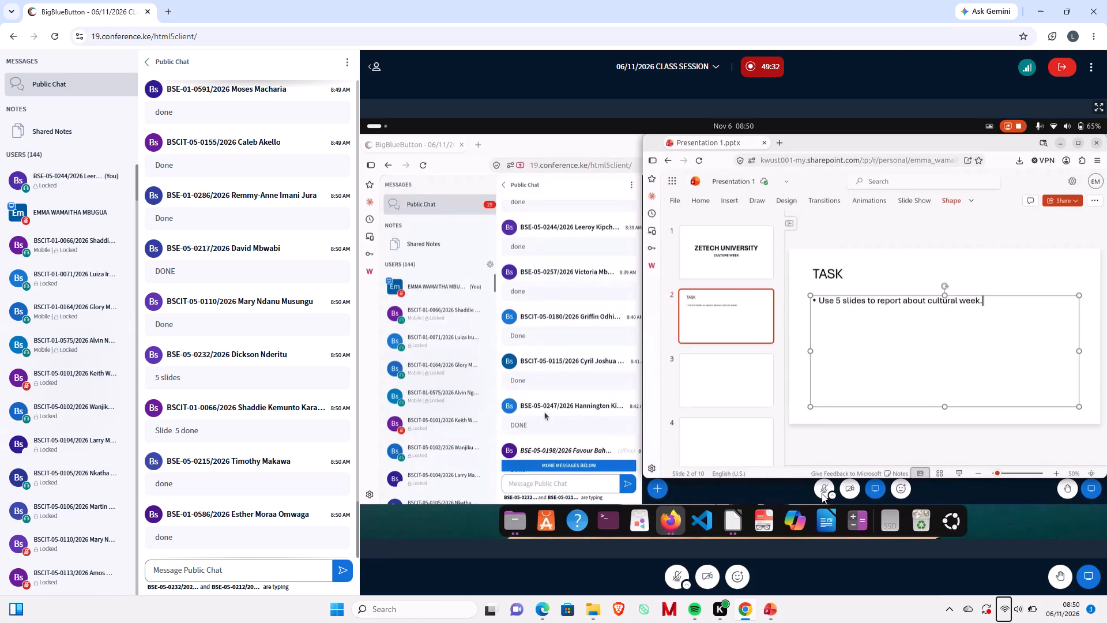
key("super+a")
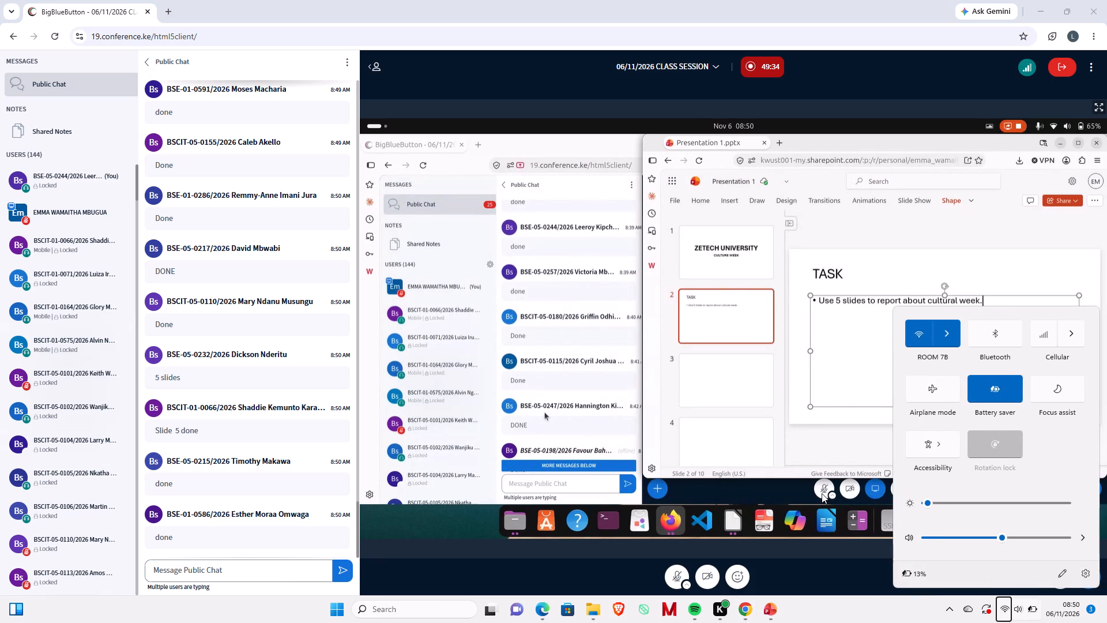
key("super+a")
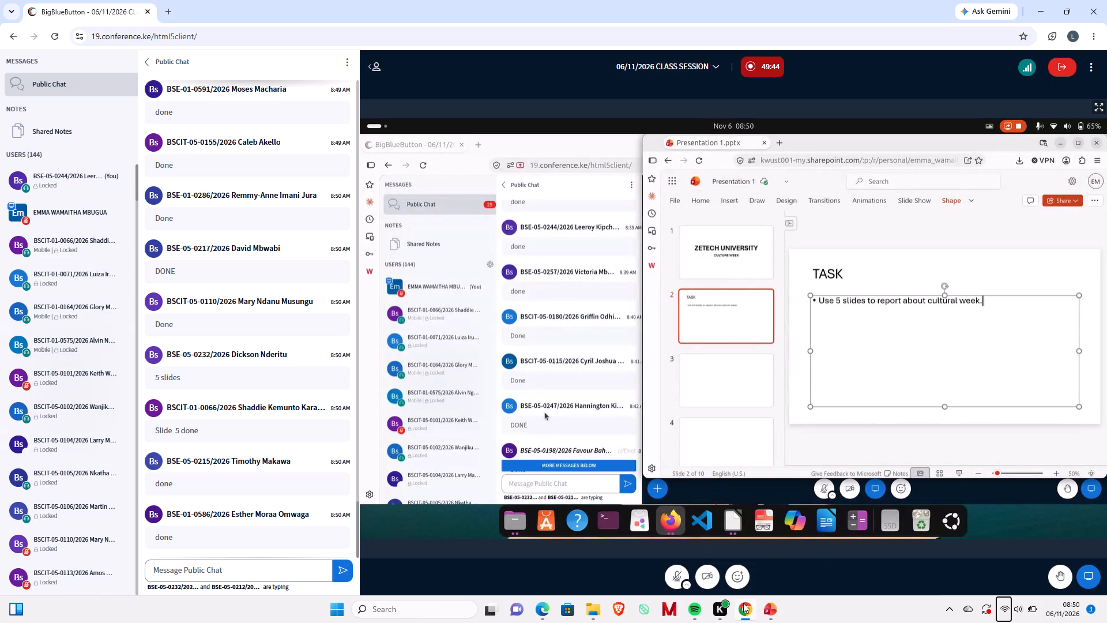
Back in PowerPoint, add a new slide after the title slide and title it "TASK".
left_click(760, 611)
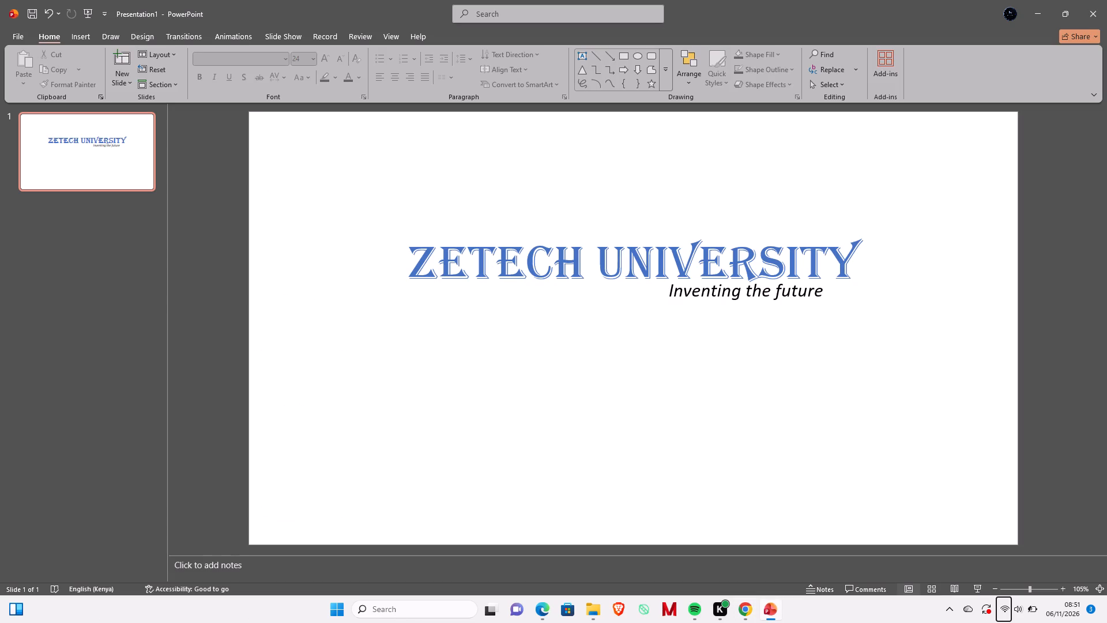
left_click(84, 32)
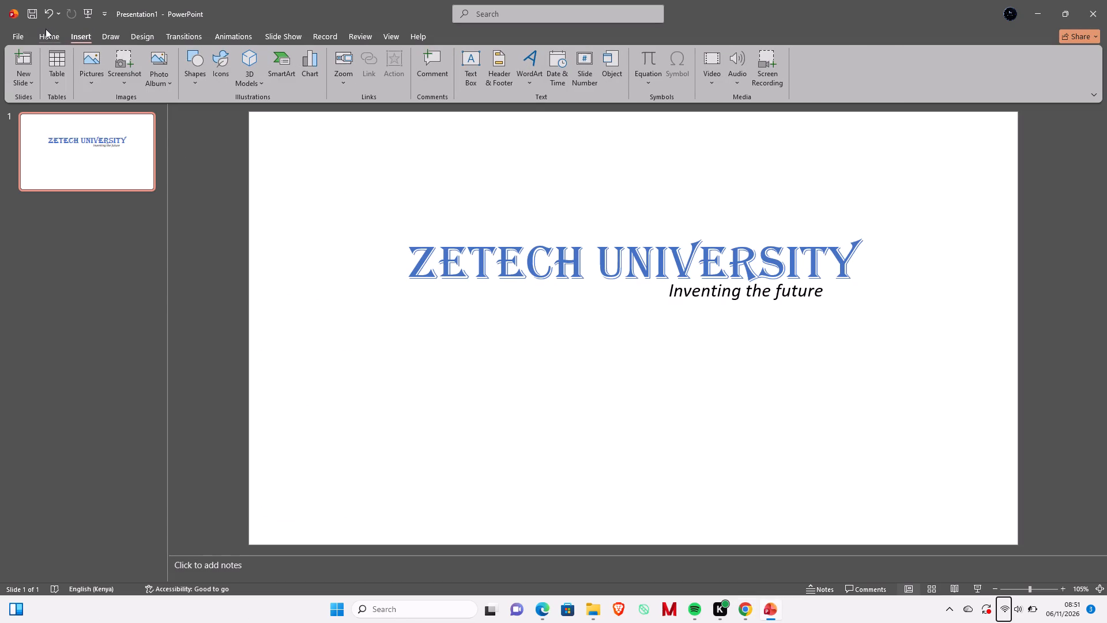
left_click(46, 29)
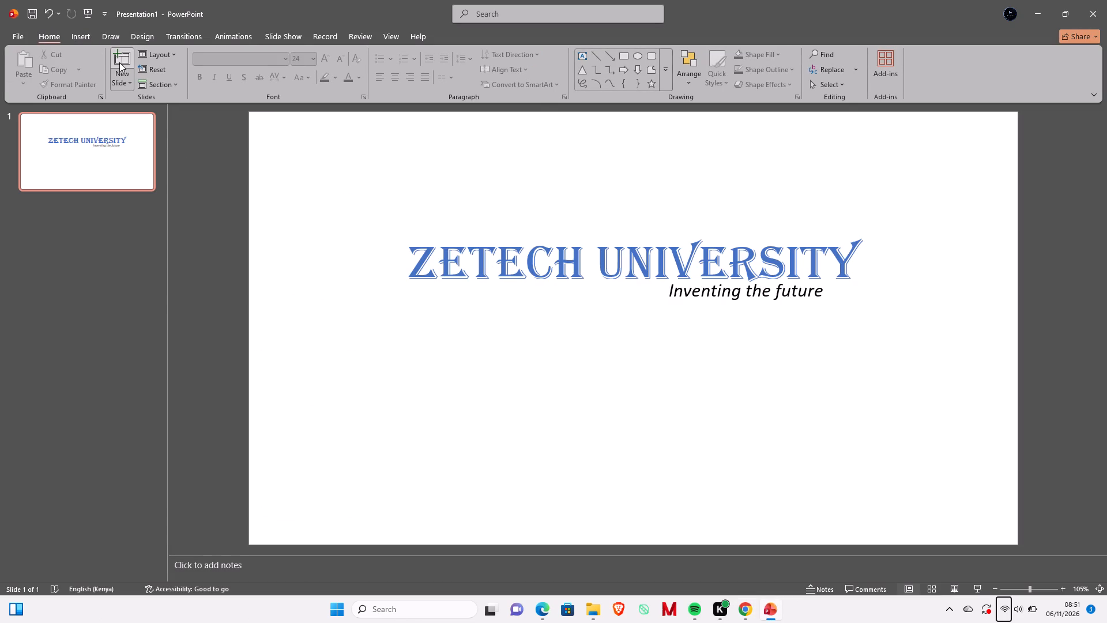
left_click(119, 62)
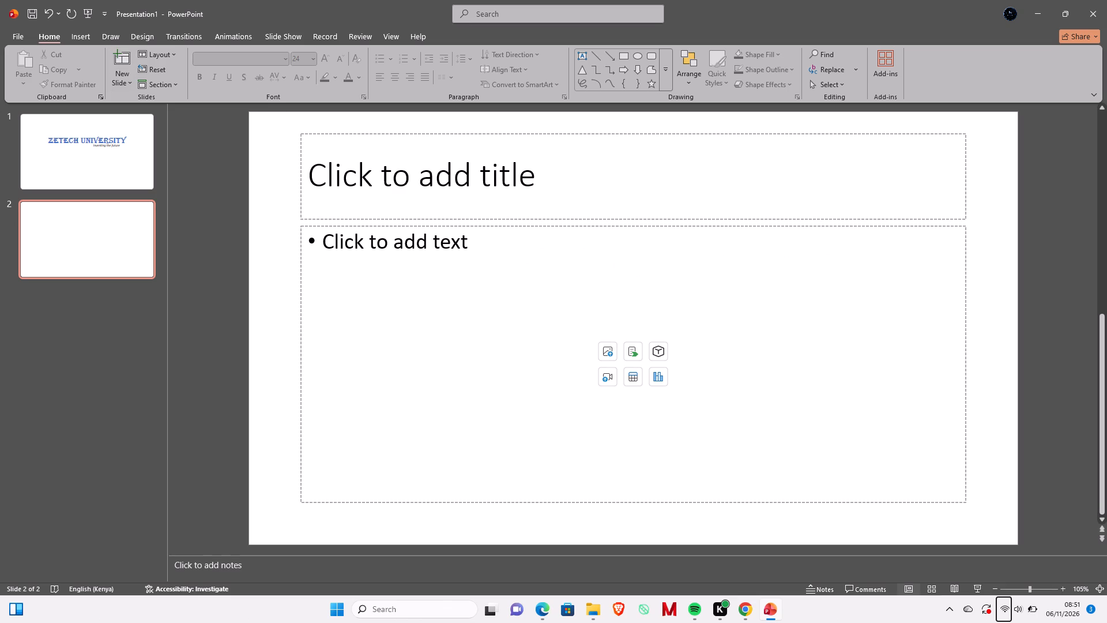
left_click(417, 153)
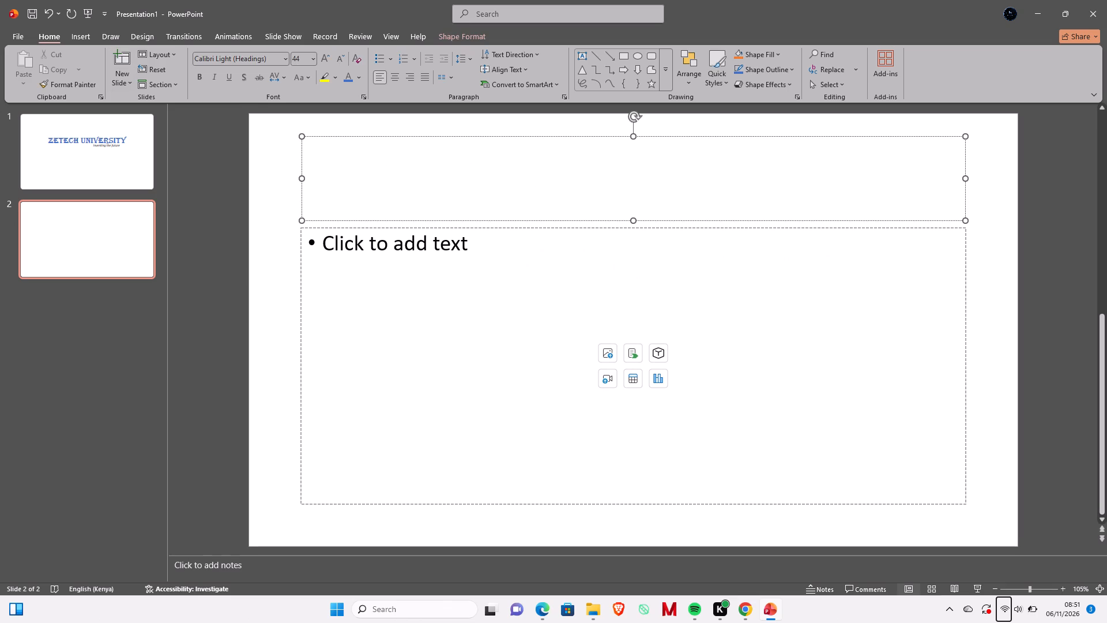
type("TA")
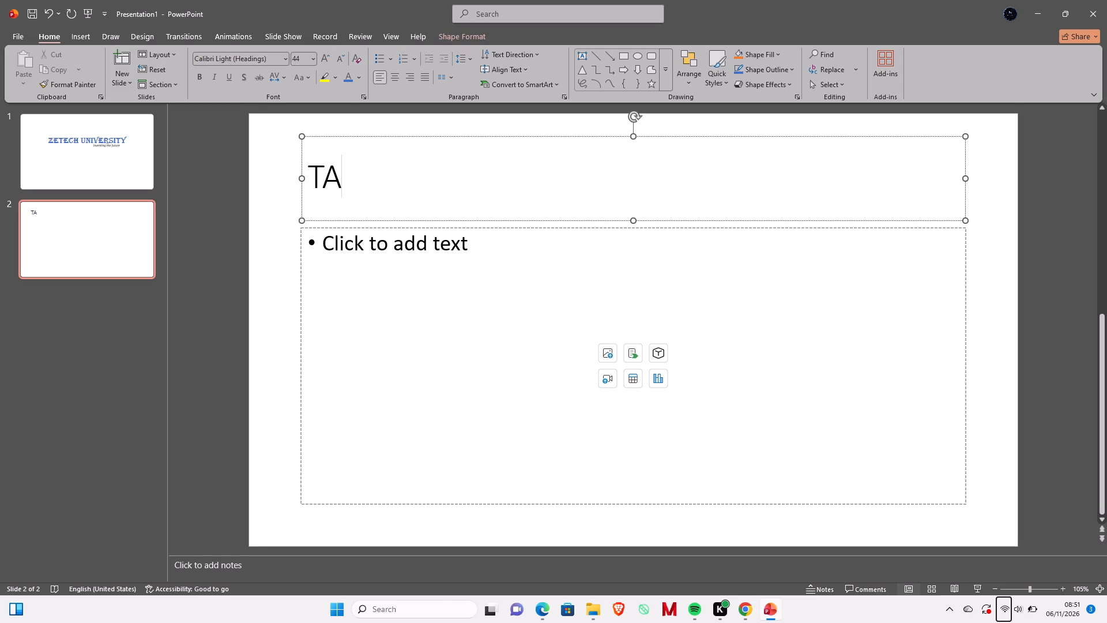
type("SK")
Shorten the "TASK" title box from its bottom edge and move the content box up close beneath the title.
left_click_drag(635, 219, 637, 200)
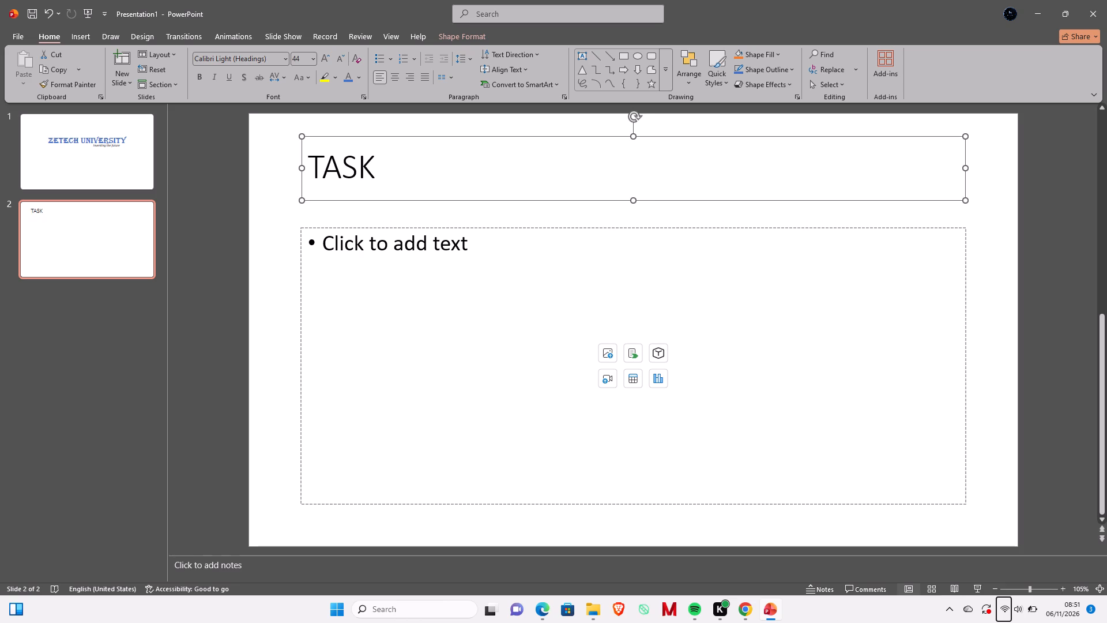
left_click(603, 277)
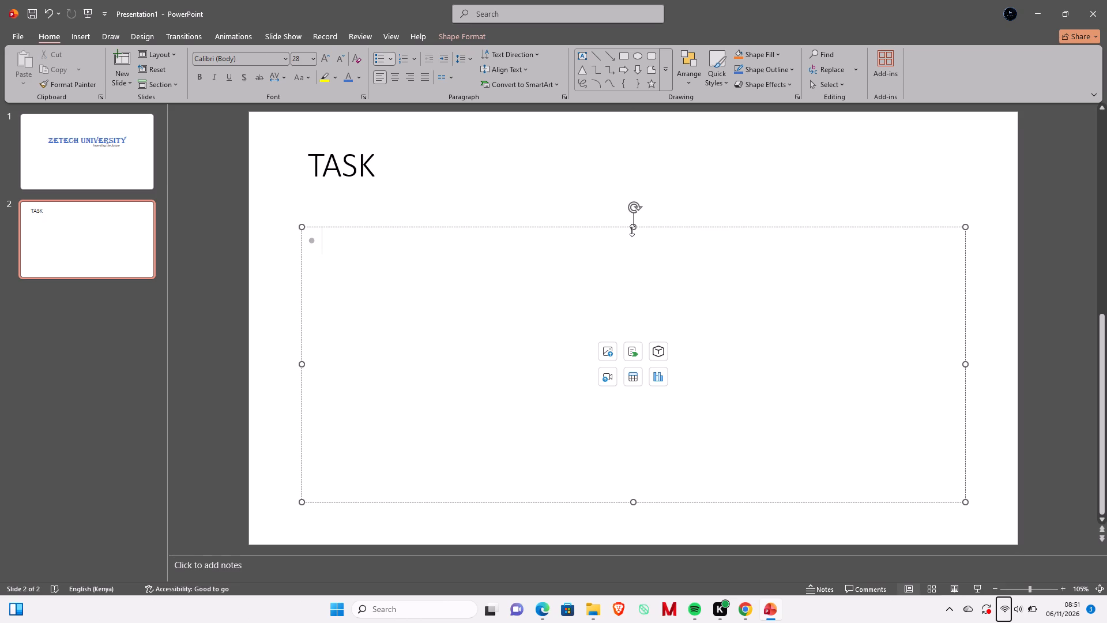
left_click(583, 249)
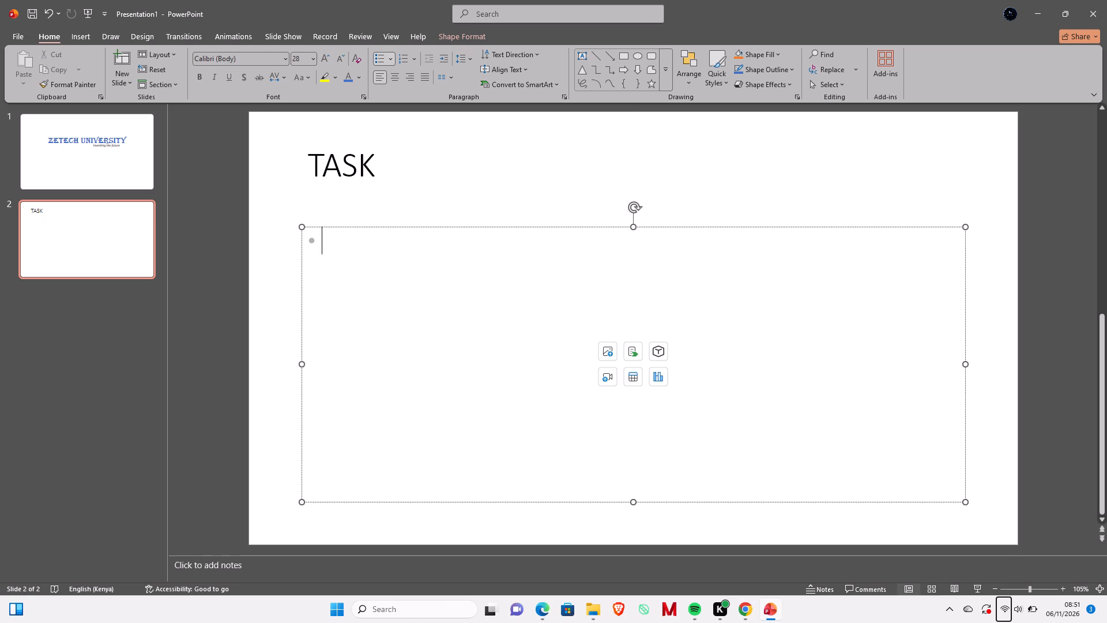
left_click(627, 200)
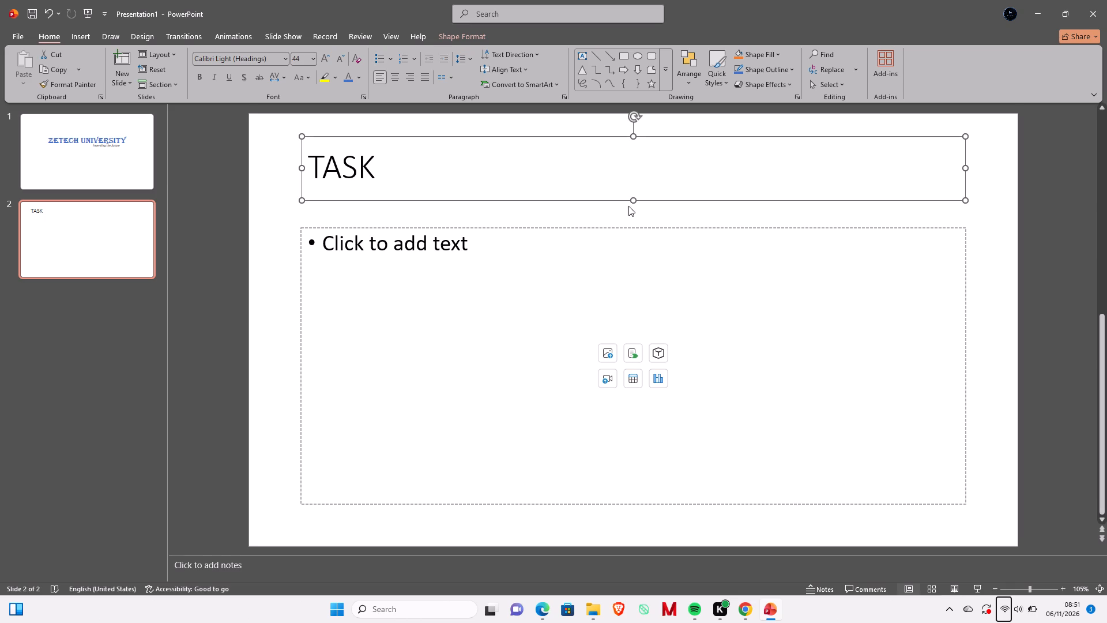
left_click(643, 235)
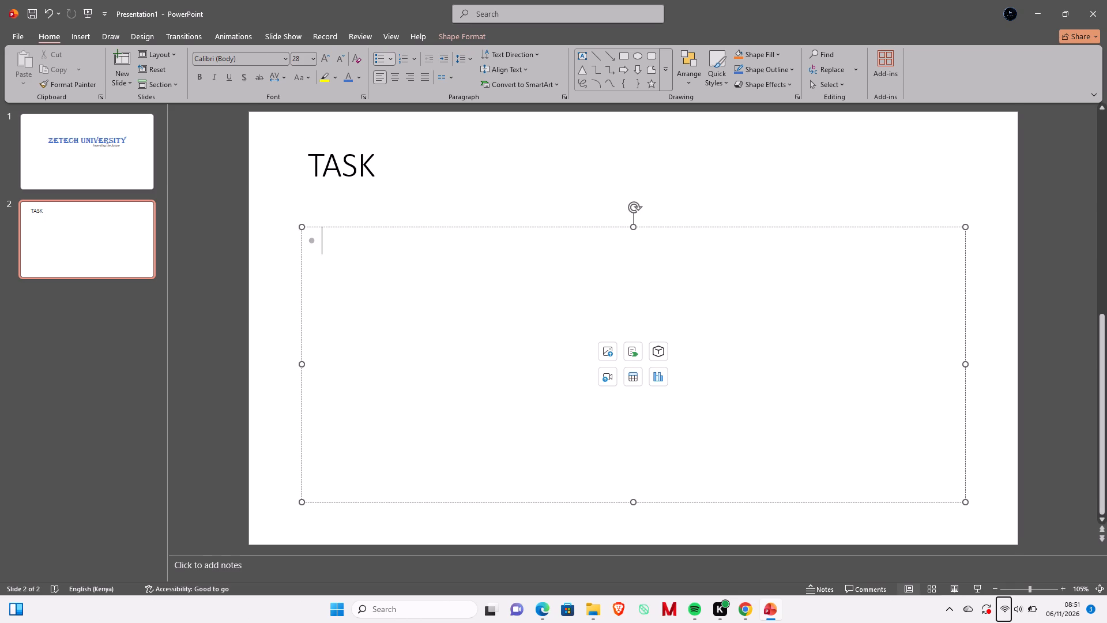
left_click_drag(640, 224, 640, 208)
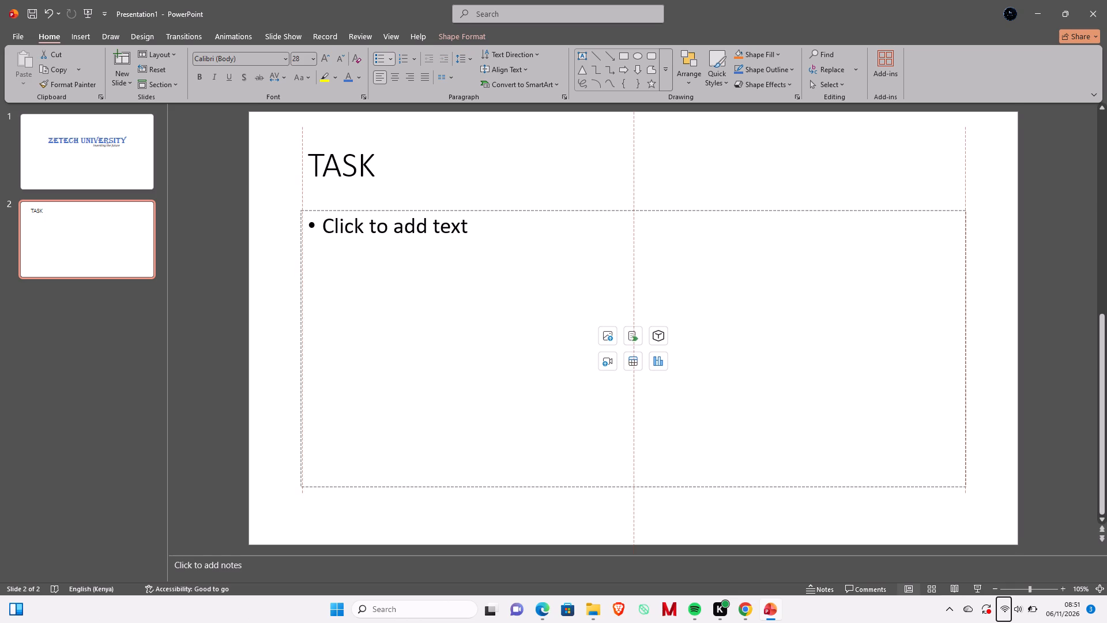
left_click_drag(640, 208, 643, 187)
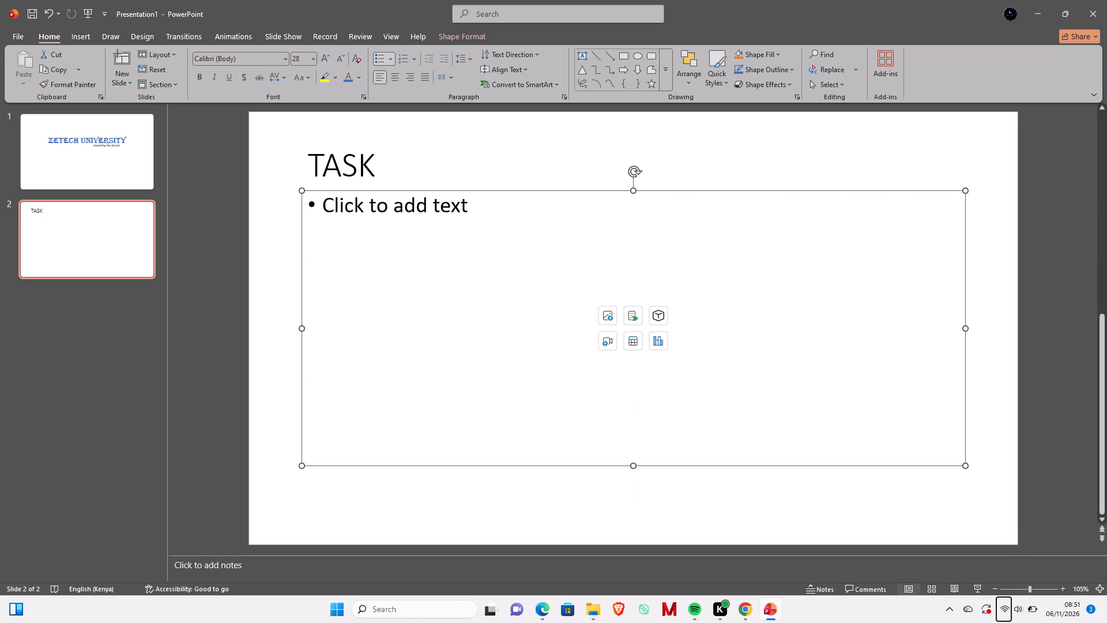
Enter the bullet "Use 5 slides to report the cultural week." in the content box and begin a new bullet below it.
left_click(509, 224)
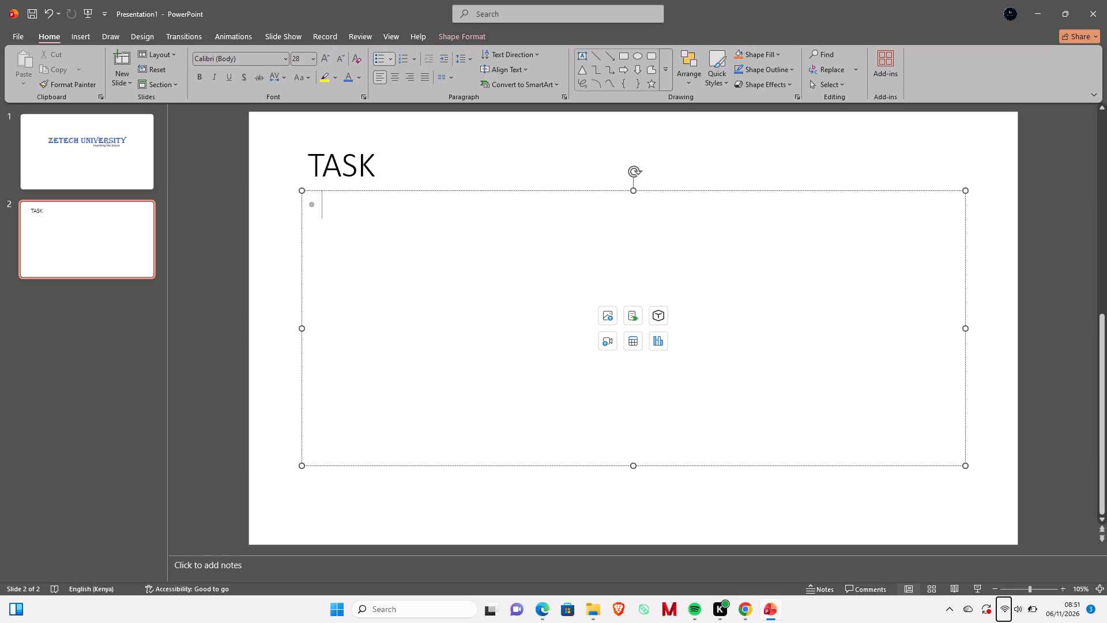
key("u")
key("s")
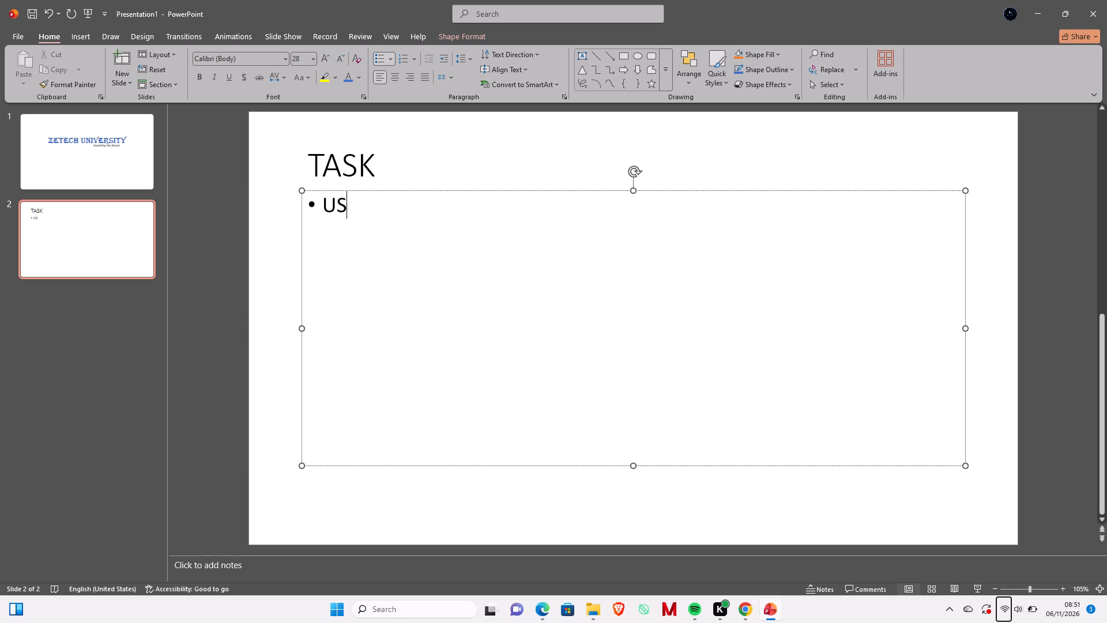
key("BackSpace")
type("se")
key("space")
type("5 slides")
key("space")
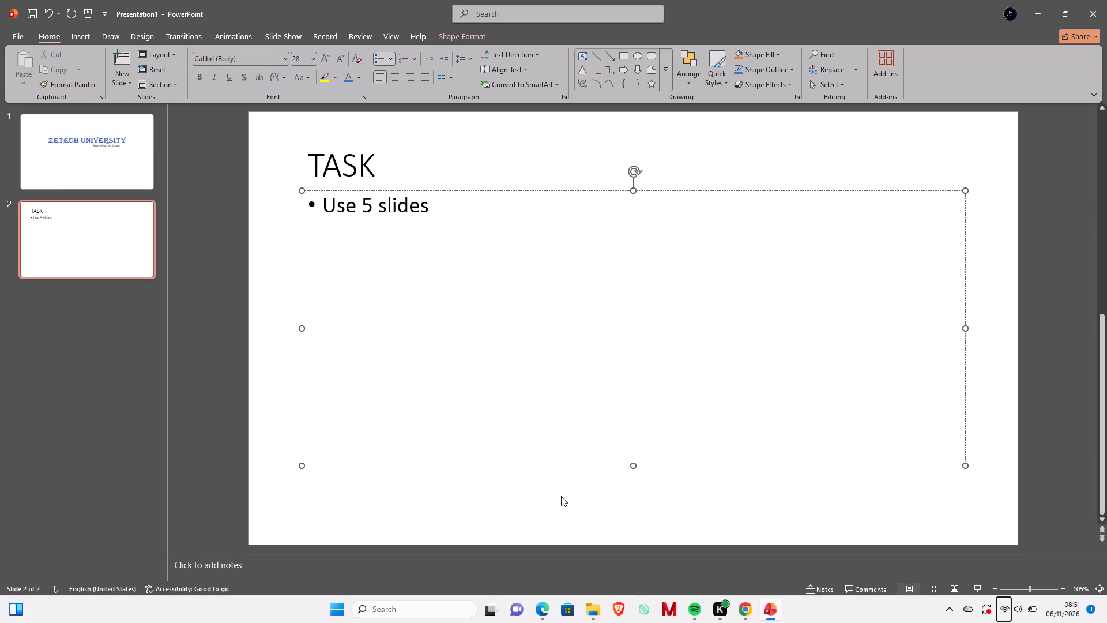
type("to re")
type("port the cultura")
type("l")
key("space")
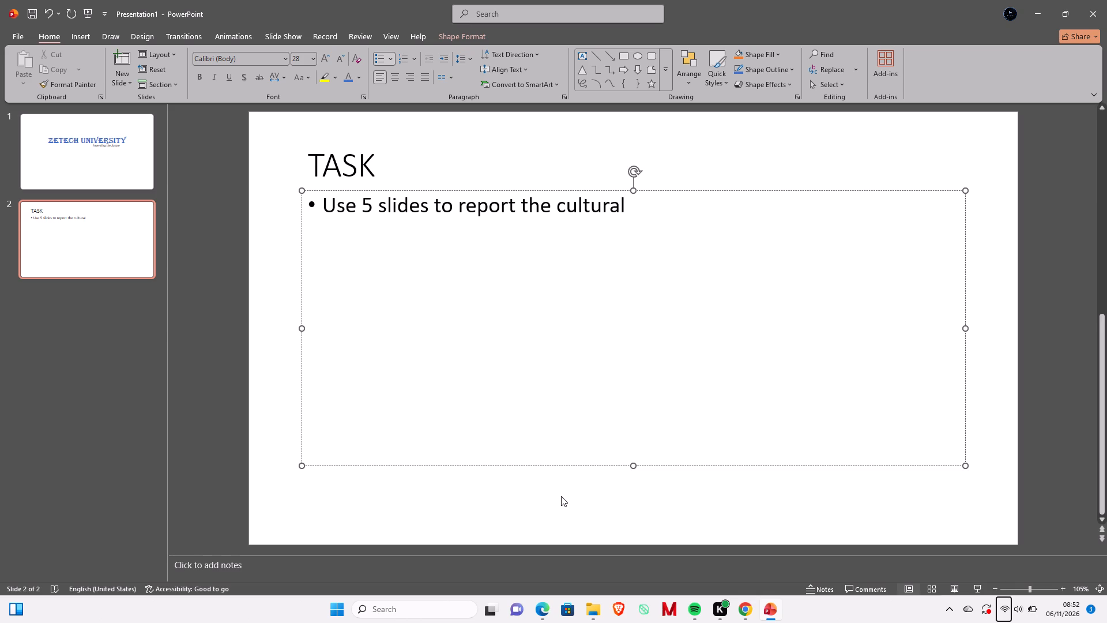
type("wee")
type("k.")
key("Return")
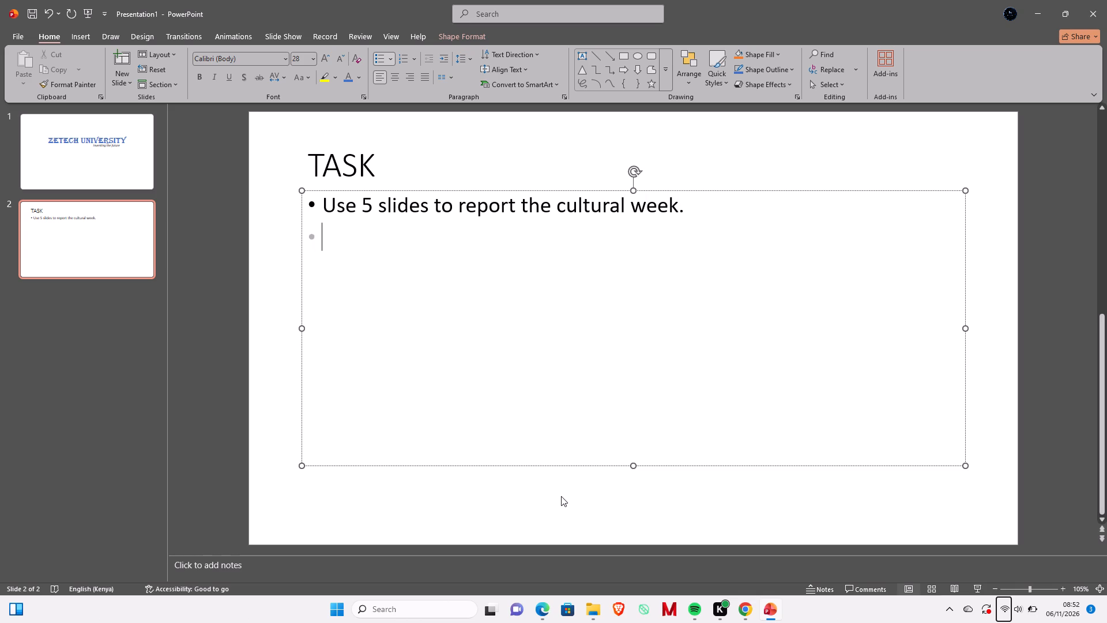
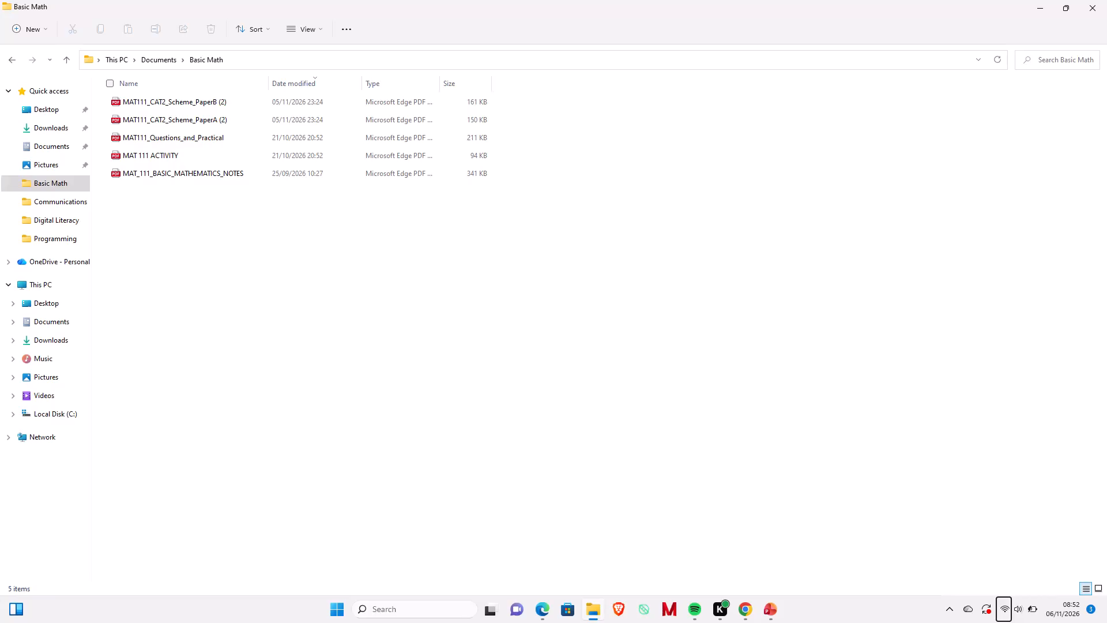
Look through the Downloads and OneDrive folders in File Explorer, and close the window to return to the PowerPoint presentation.
left_click(70, 211)
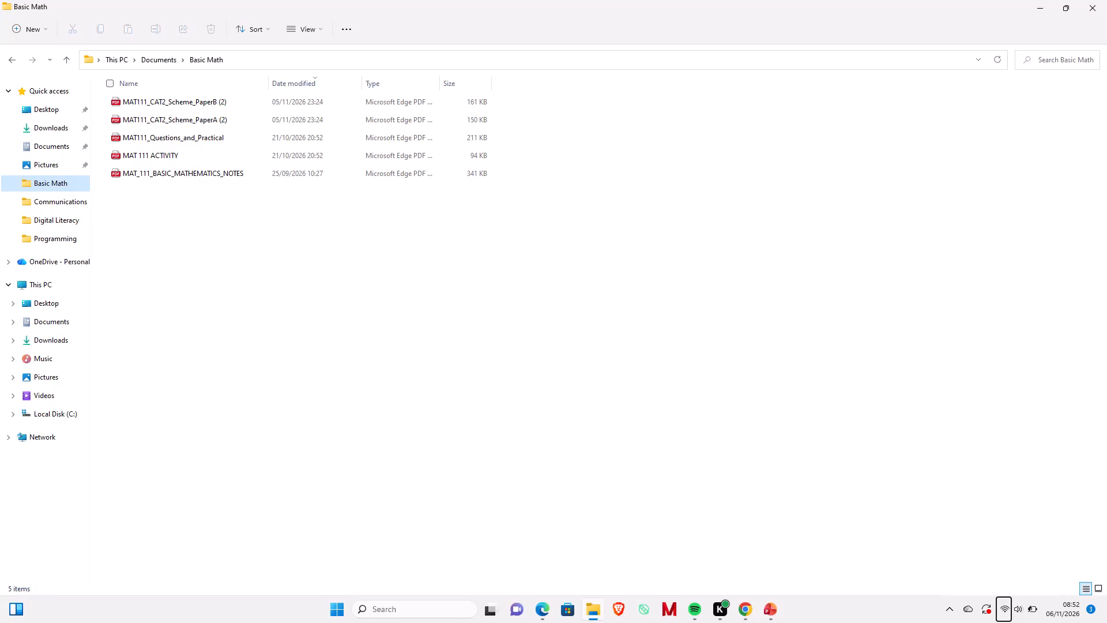
left_click(75, 134)
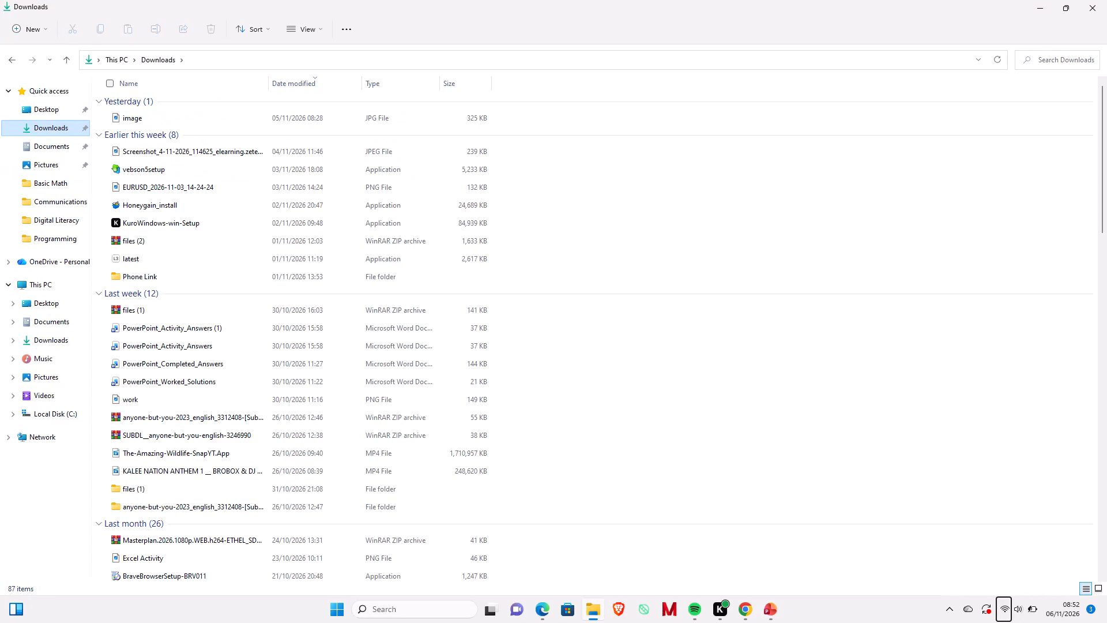
left_click(74, 257)
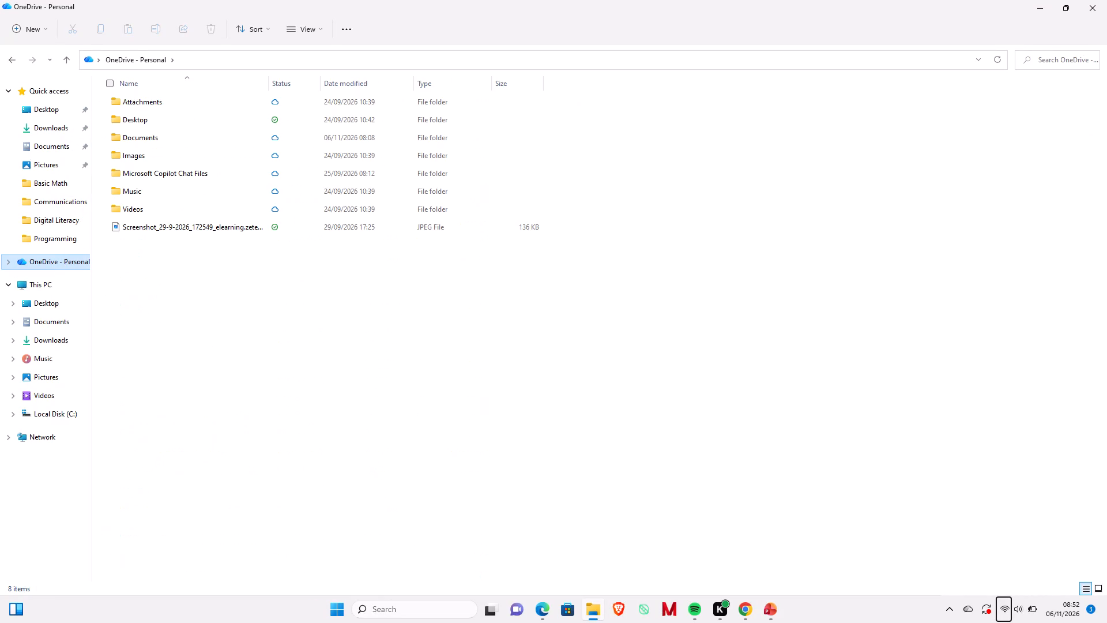
left_click_drag(393, 329, 567, 276)
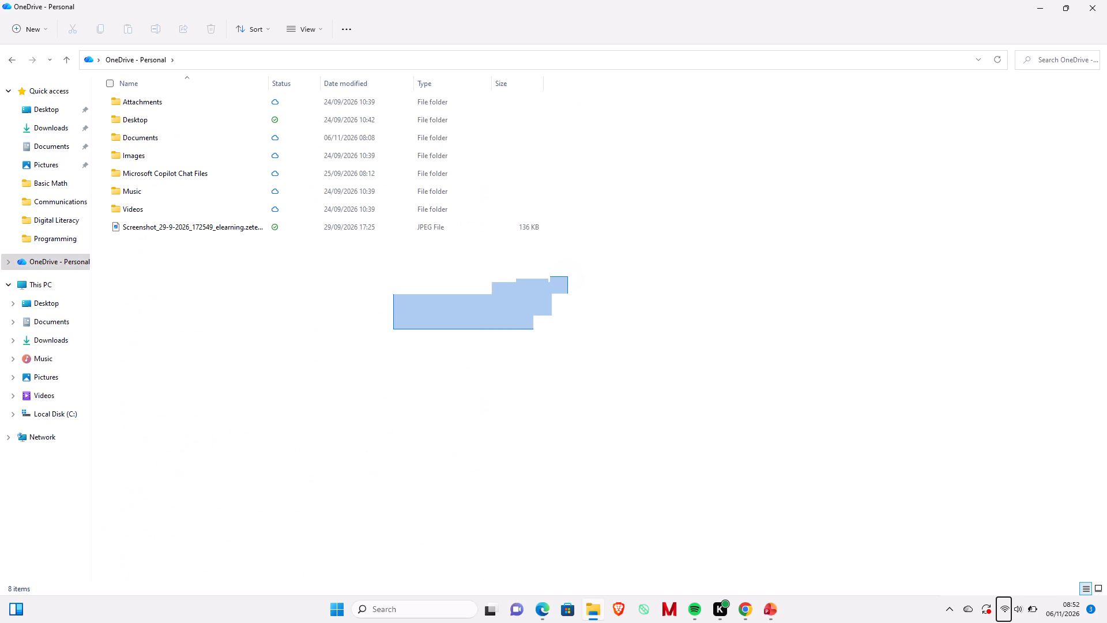
left_click(1098, 1)
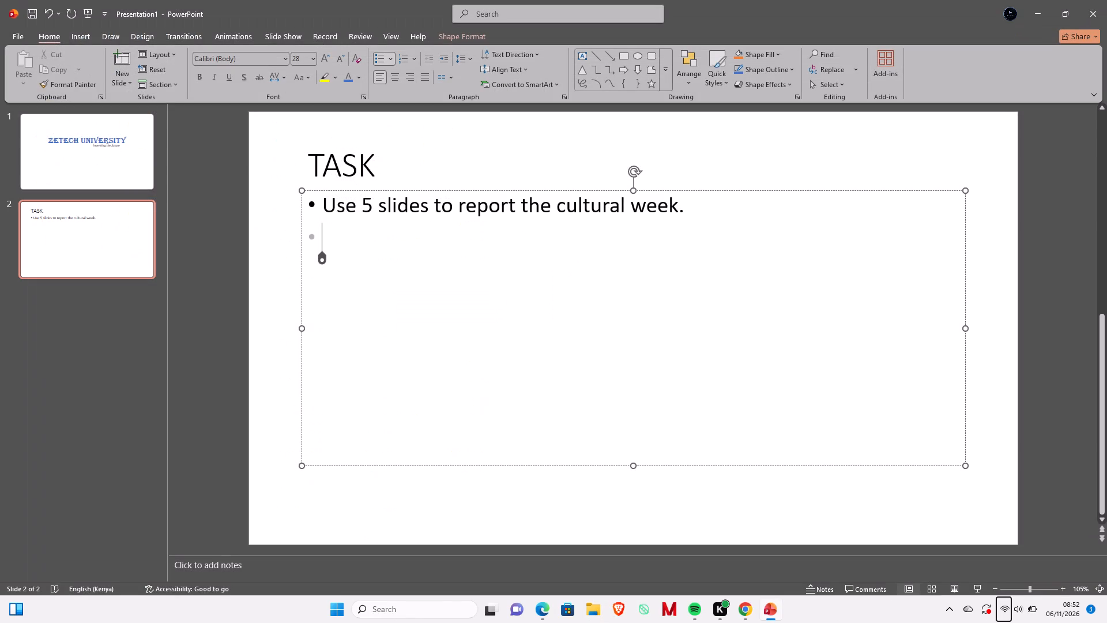
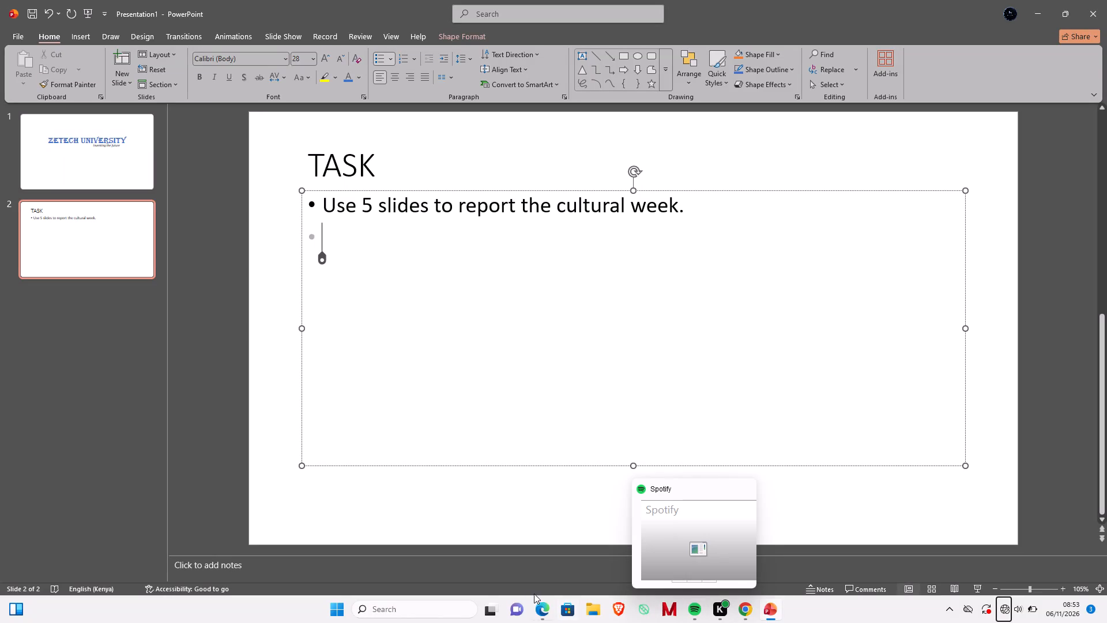
Switch to the BigBlueButton class session in Chrome and rejoin its audio in listen-only mode.
left_click(744, 618)
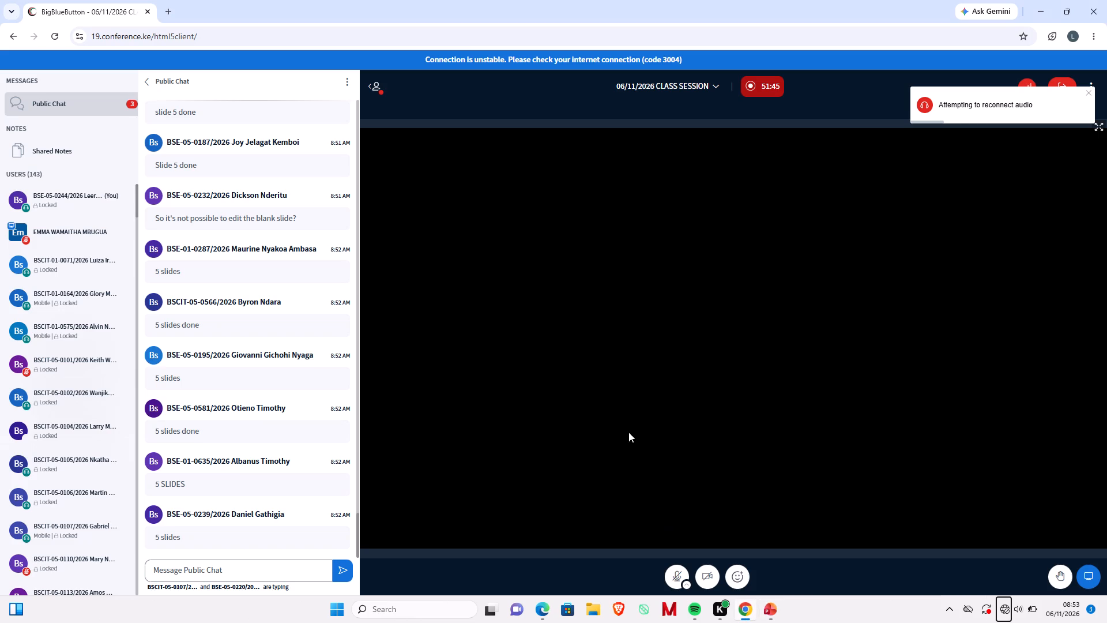
left_click(717, 373)
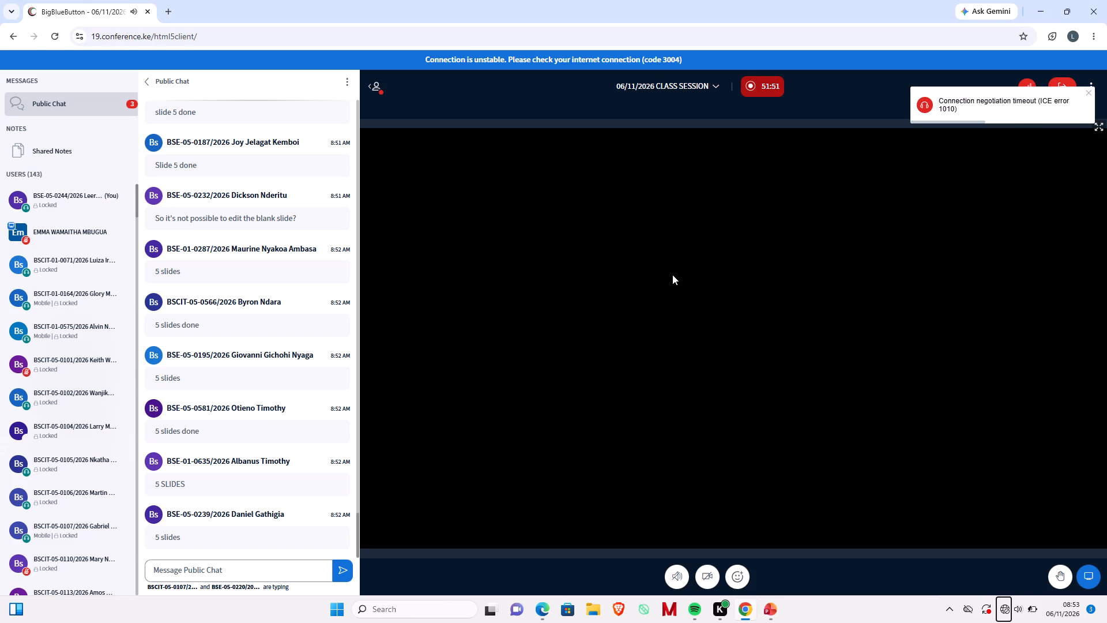
left_click(679, 570)
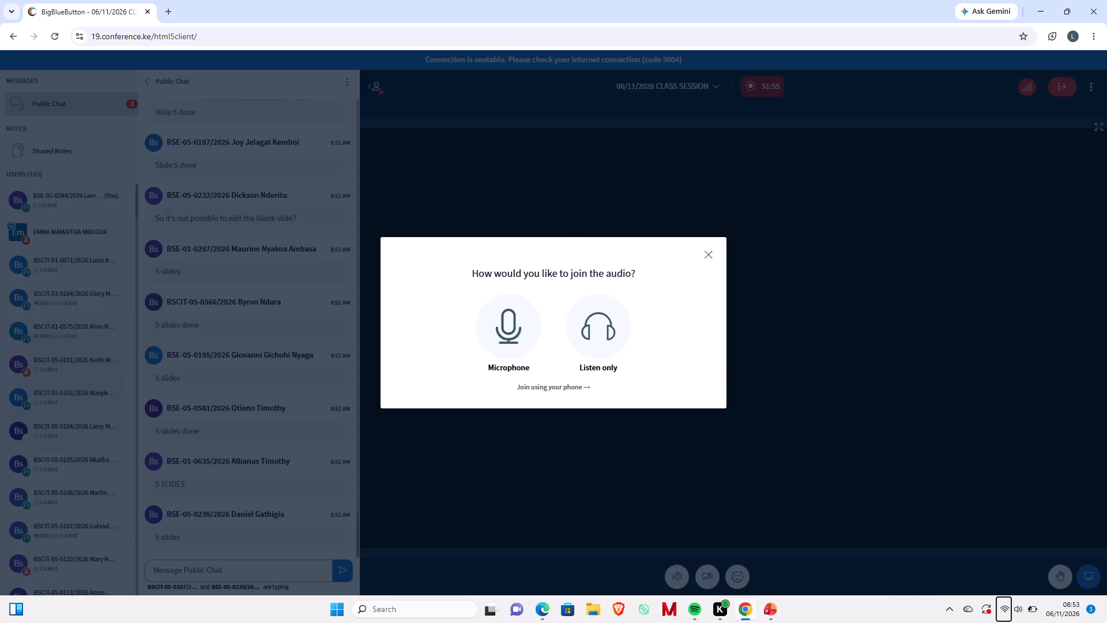
left_click(583, 292)
left_click(596, 328)
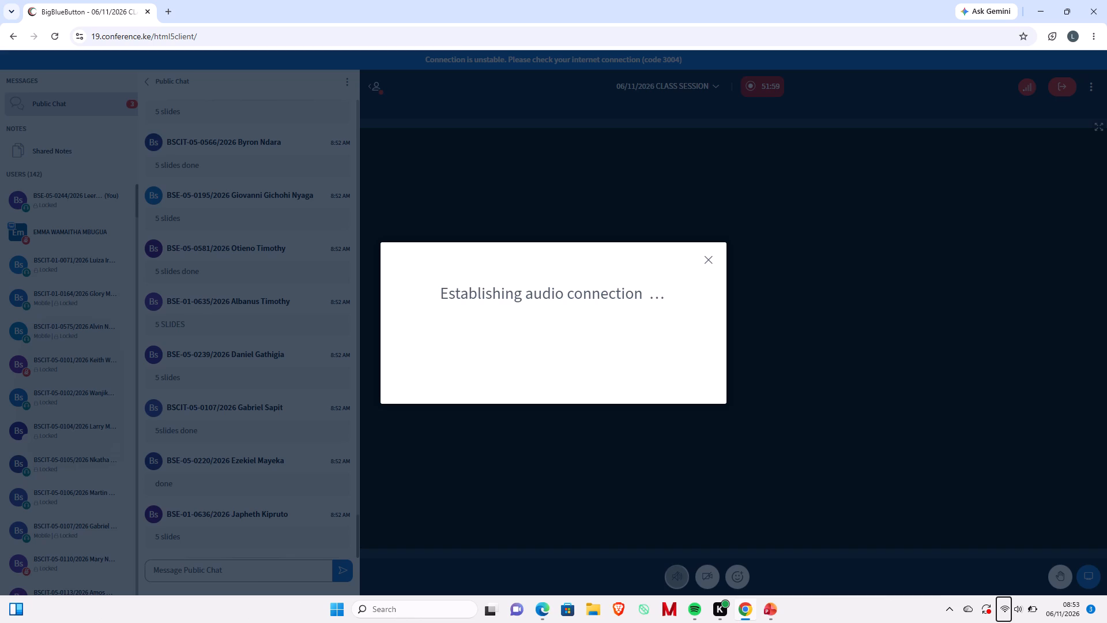
key("space")
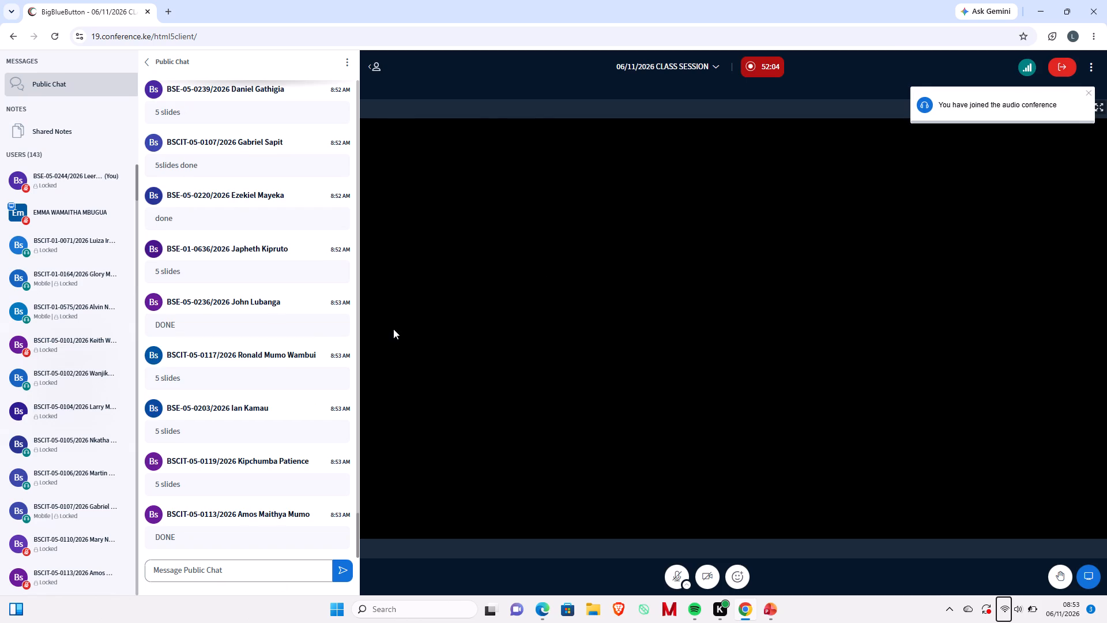
Send the message "5 slides" in the class session's public chat.
left_click(233, 566)
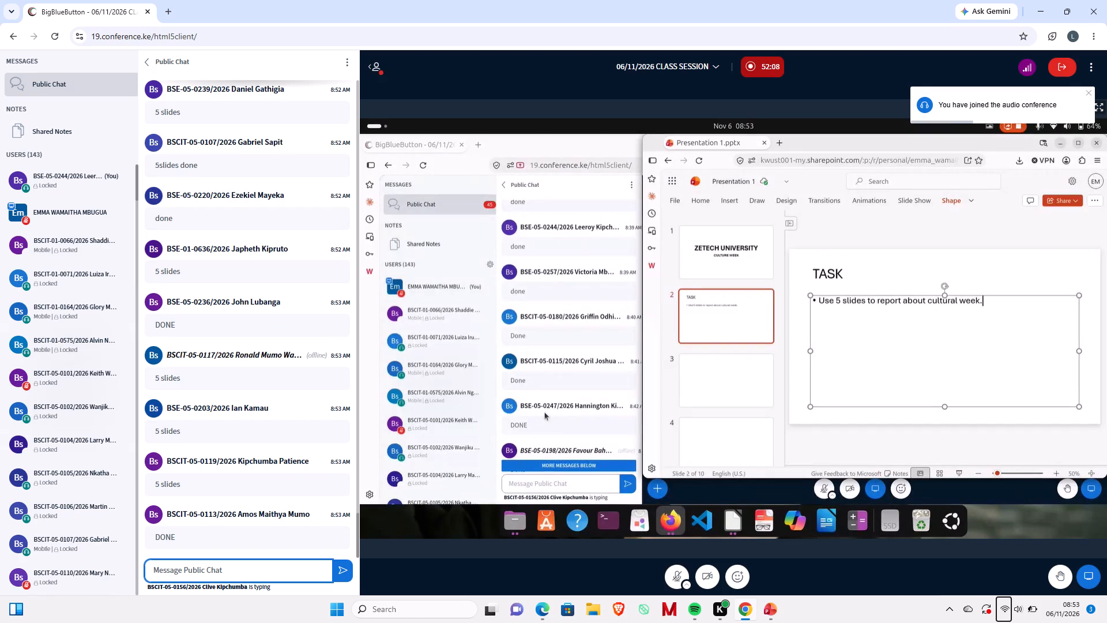
key("5")
key("space")
type("slides")
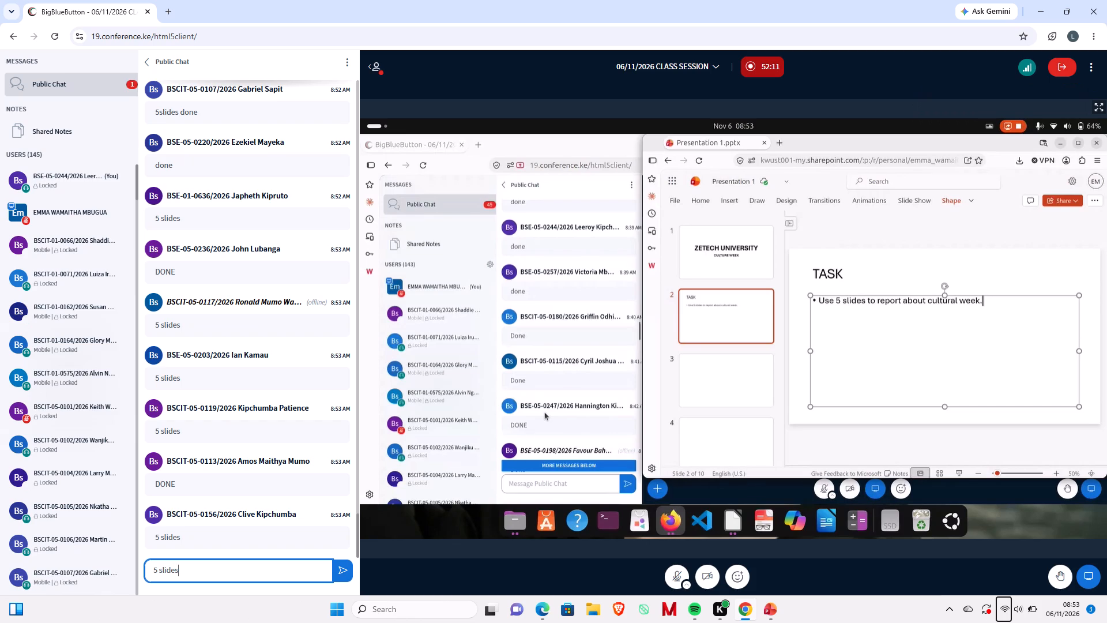
key("Return")
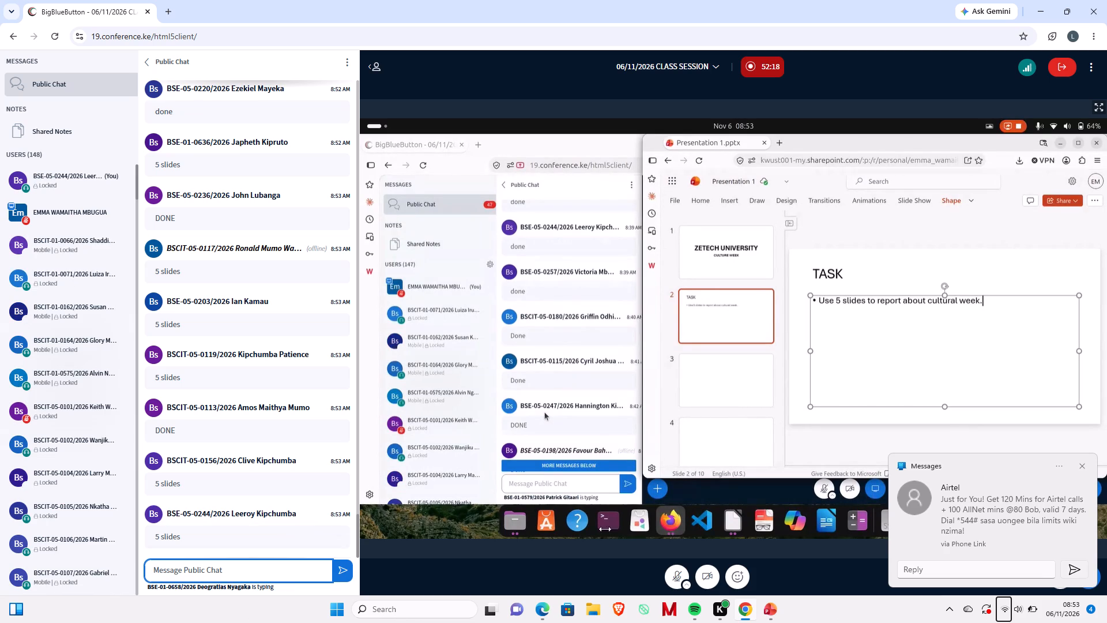
left_click(577, 431)
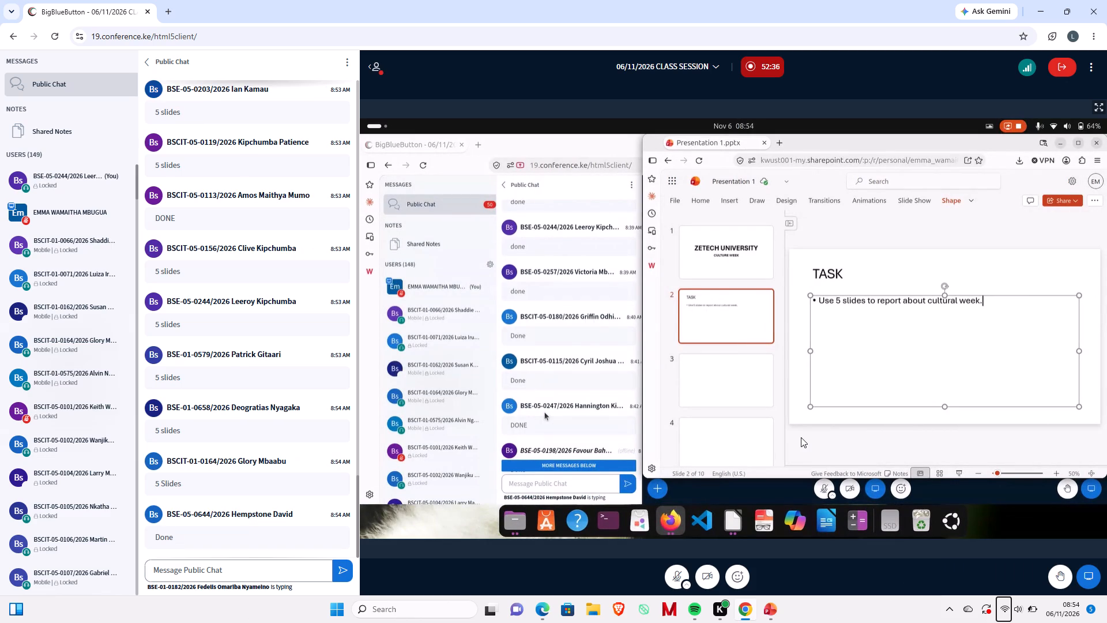
Switch back to PowerPoint and add two new slides after the TASK slide.
left_click(770, 618)
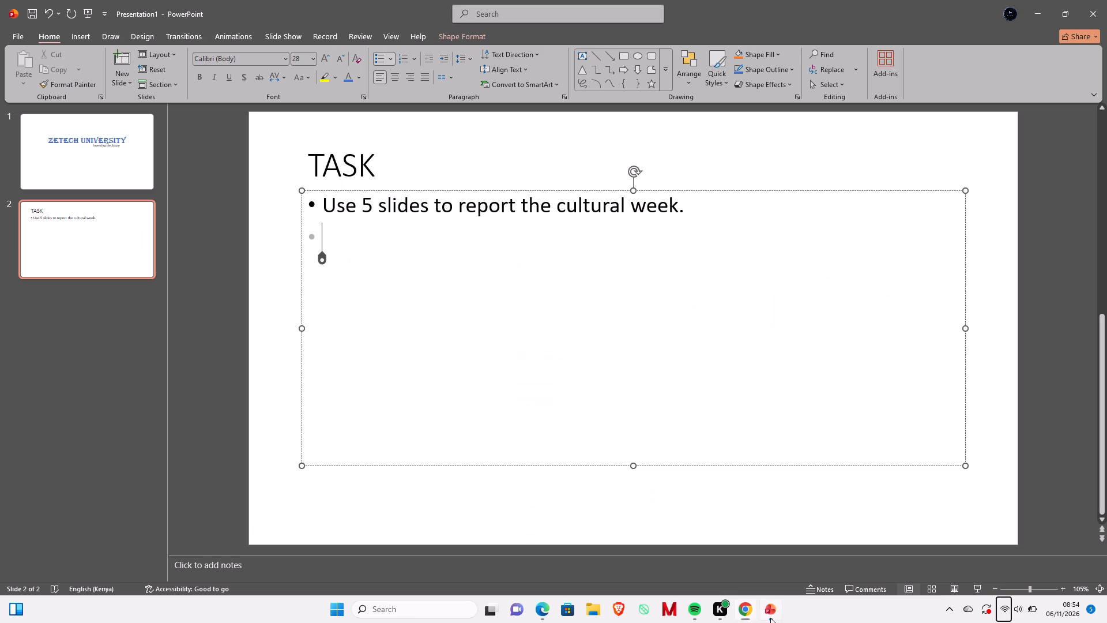
left_click(112, 54)
left_click(115, 55)
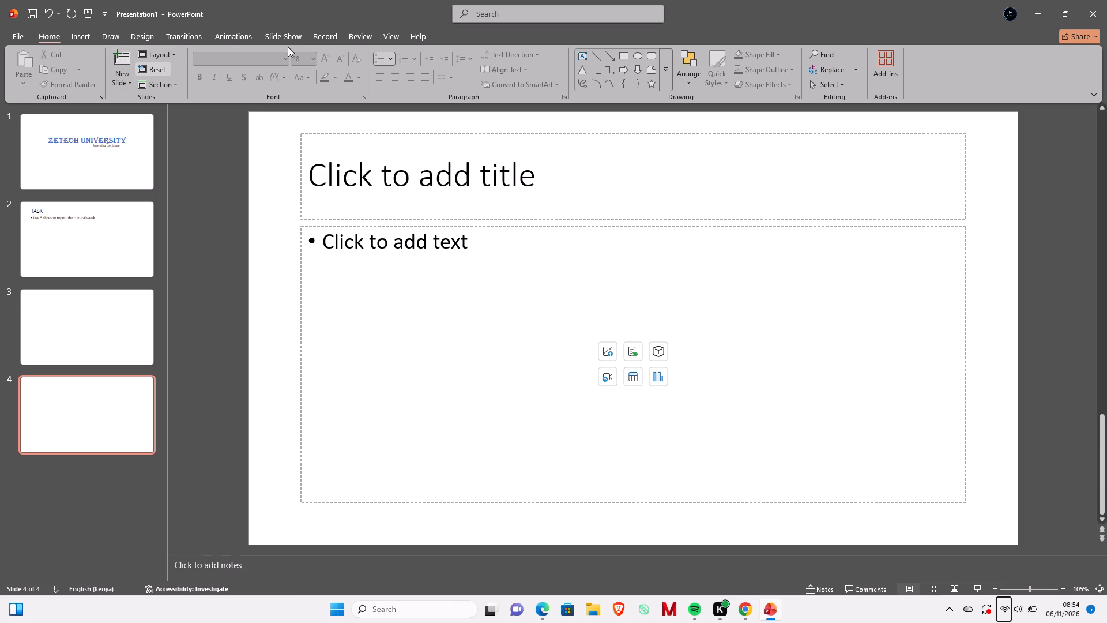
Enter "DAY" as the title of slide 4.
left_click(394, 163)
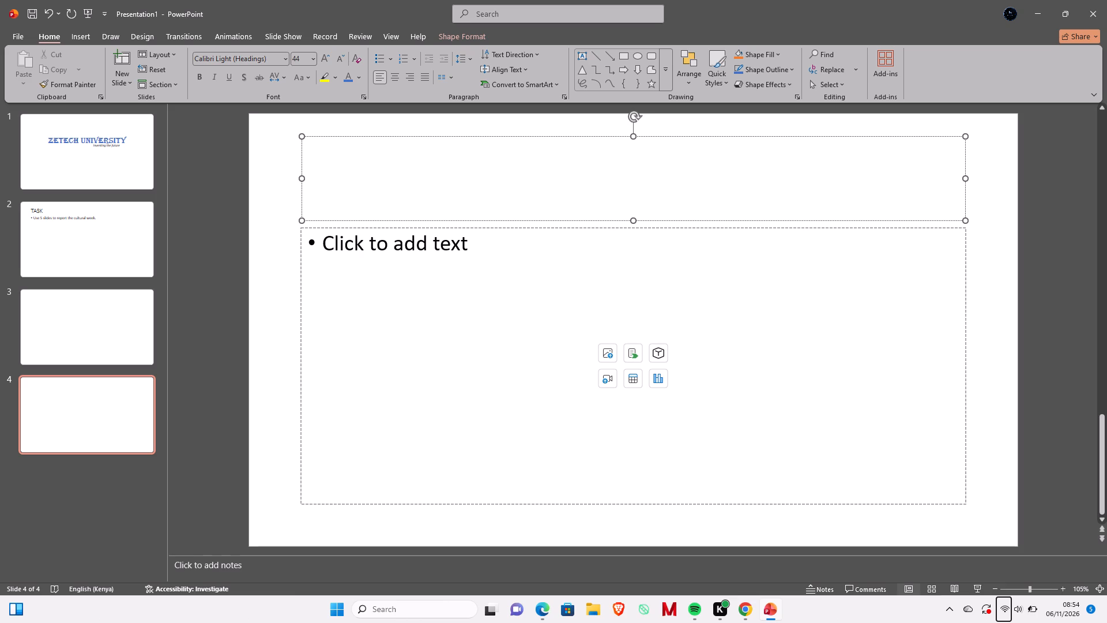
key("w")
key("BackSpace")
key("s")
key("BackSpace")
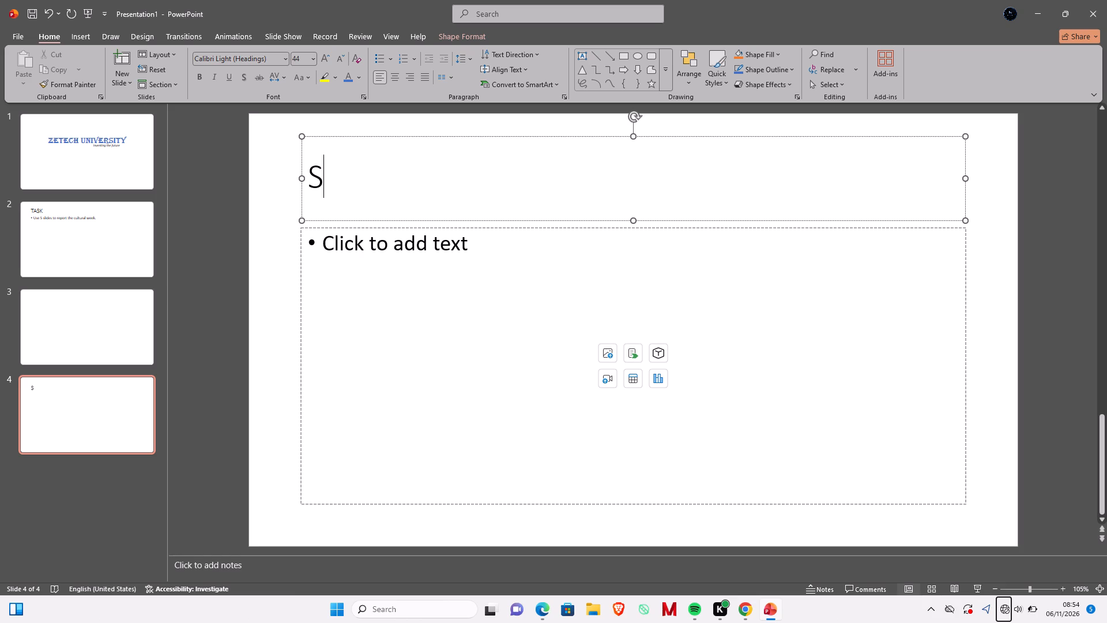
type("DAT")
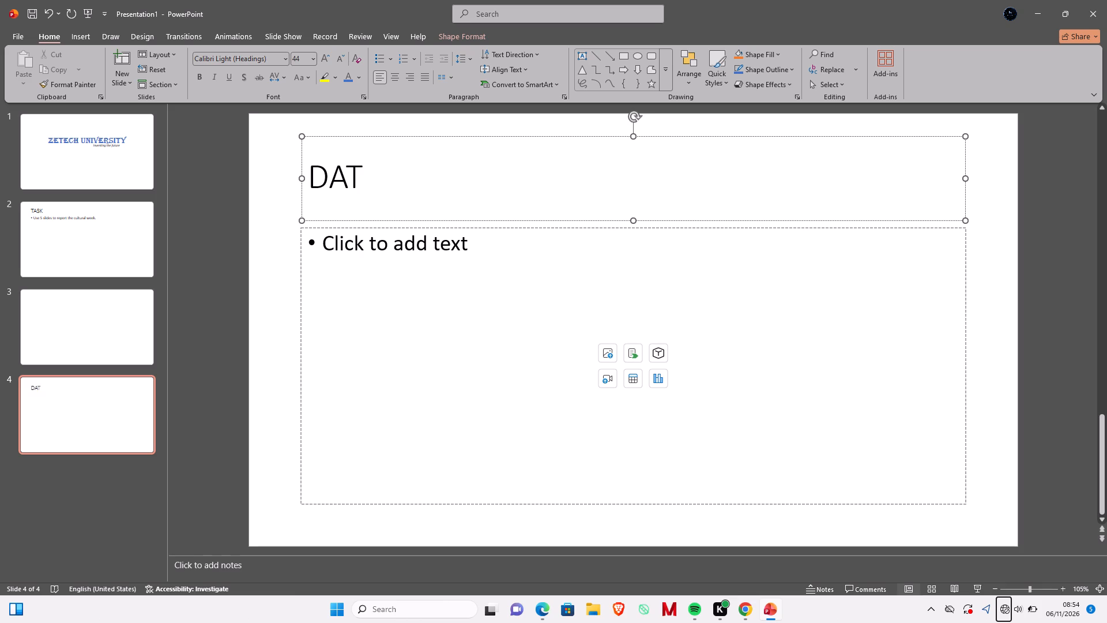
key("BackSpace")
key("y")
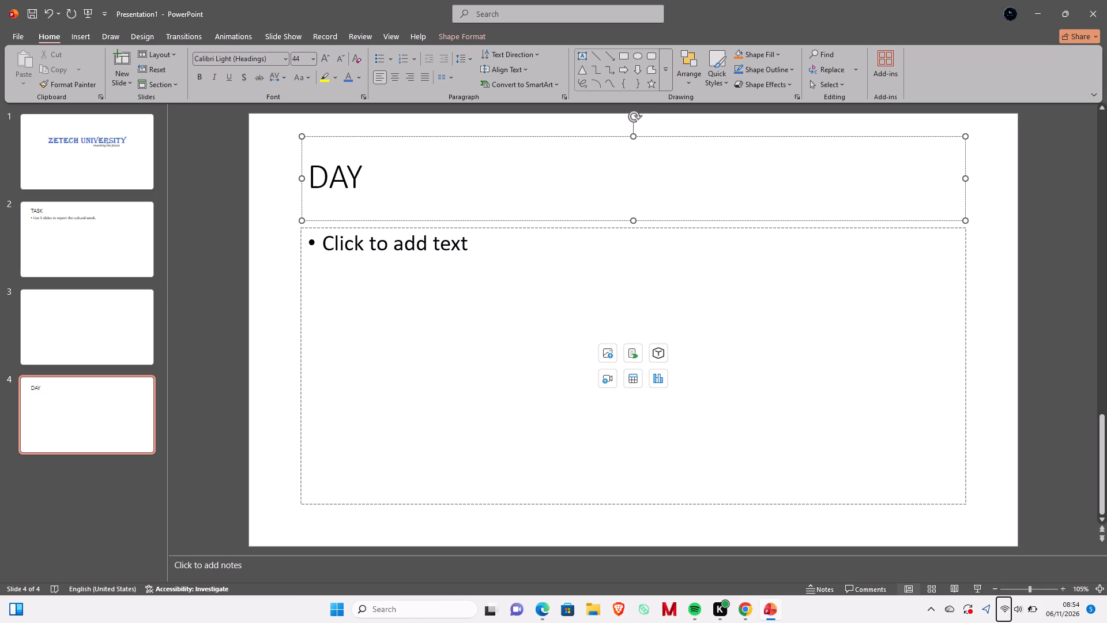
key("Down")
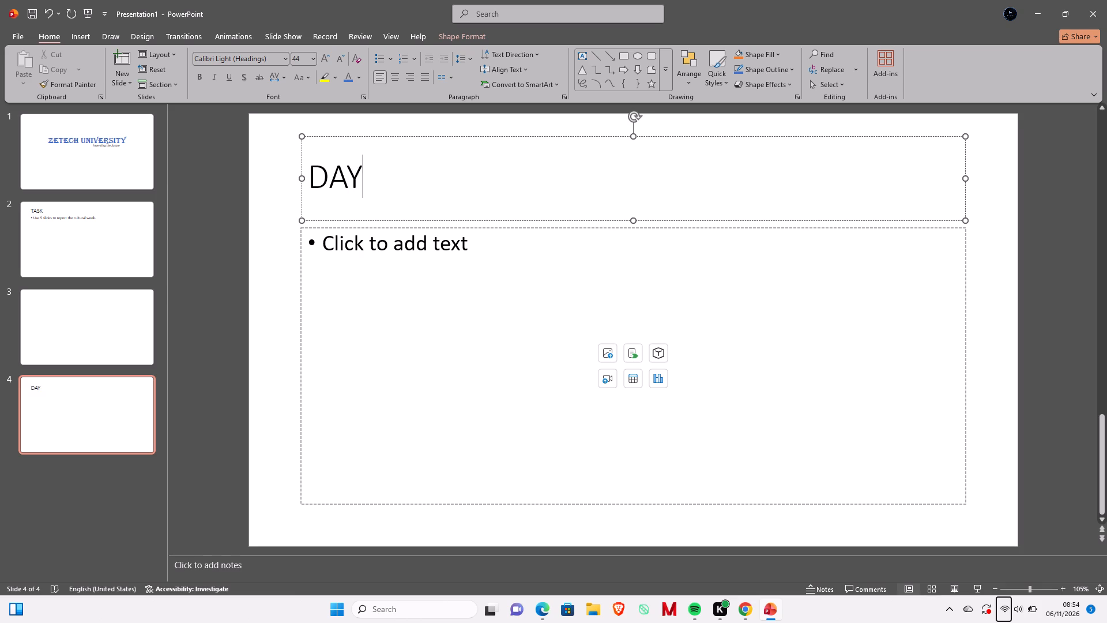
Enter "Showcasing of the cultural heritage from different communities" as the first bullet of the DAY slide and start a second bullet.
left_click(371, 238)
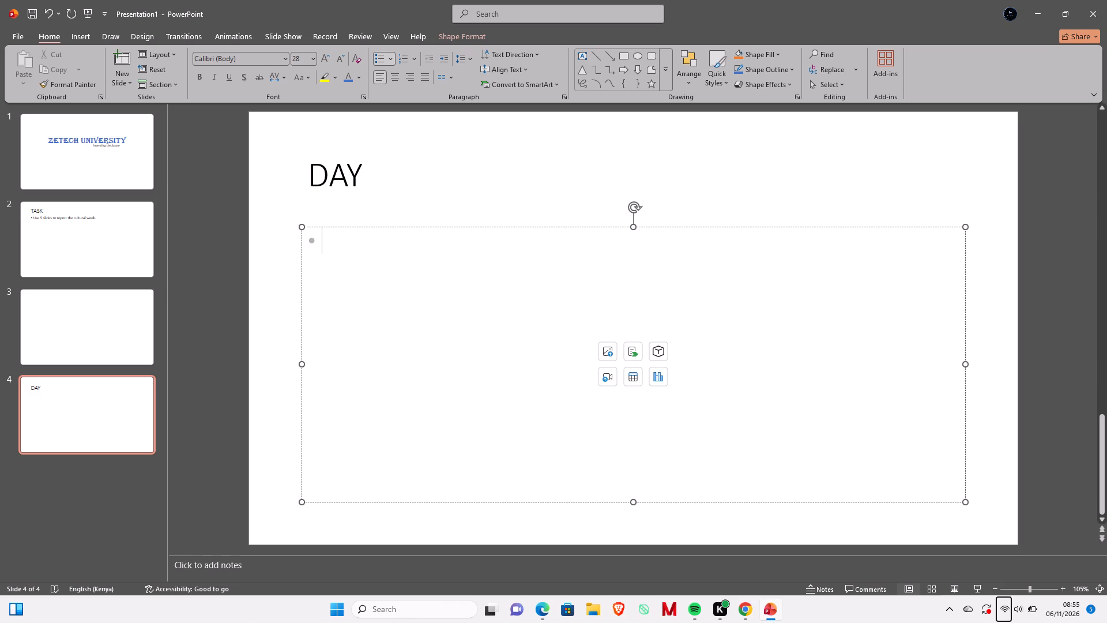
key("s")
type("howcasing")
key("space")
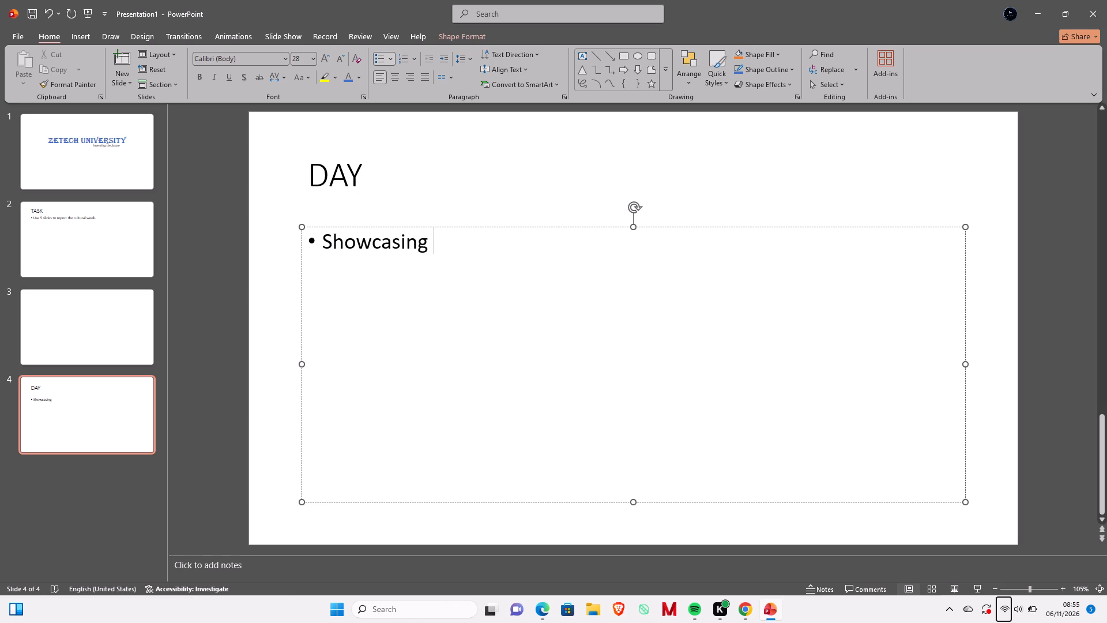
type("of")
key("space")
type("the cultura")
type("l heritage frm differe")
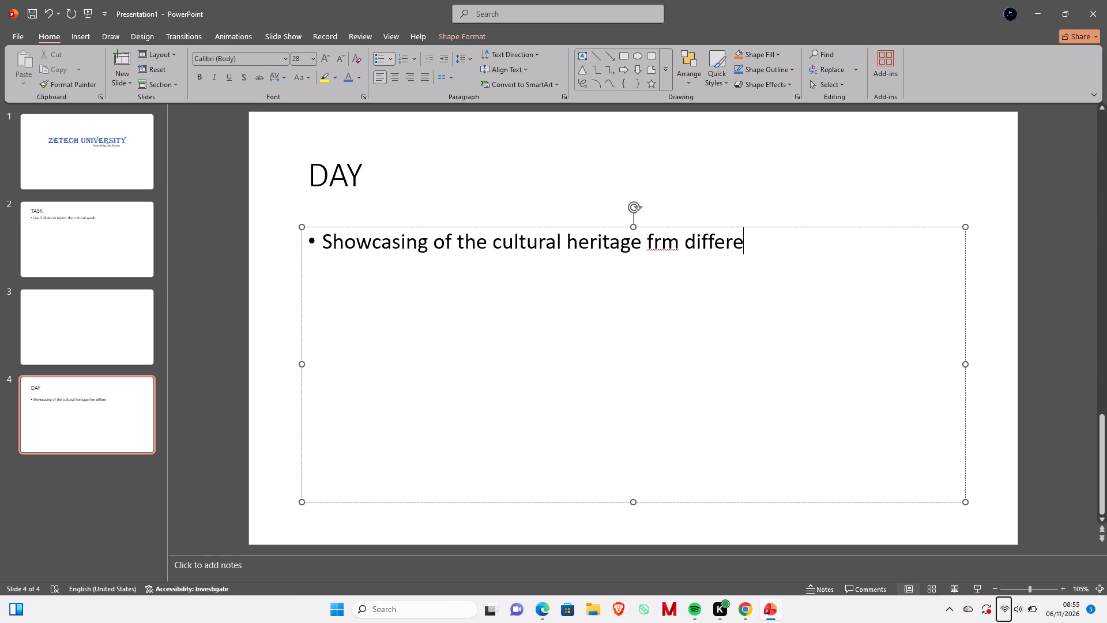
key("Left")
key("Left")
key("Left")
key("Left")
key("Left")
key("Left")
key("Left")
key("Left")
key("Left")
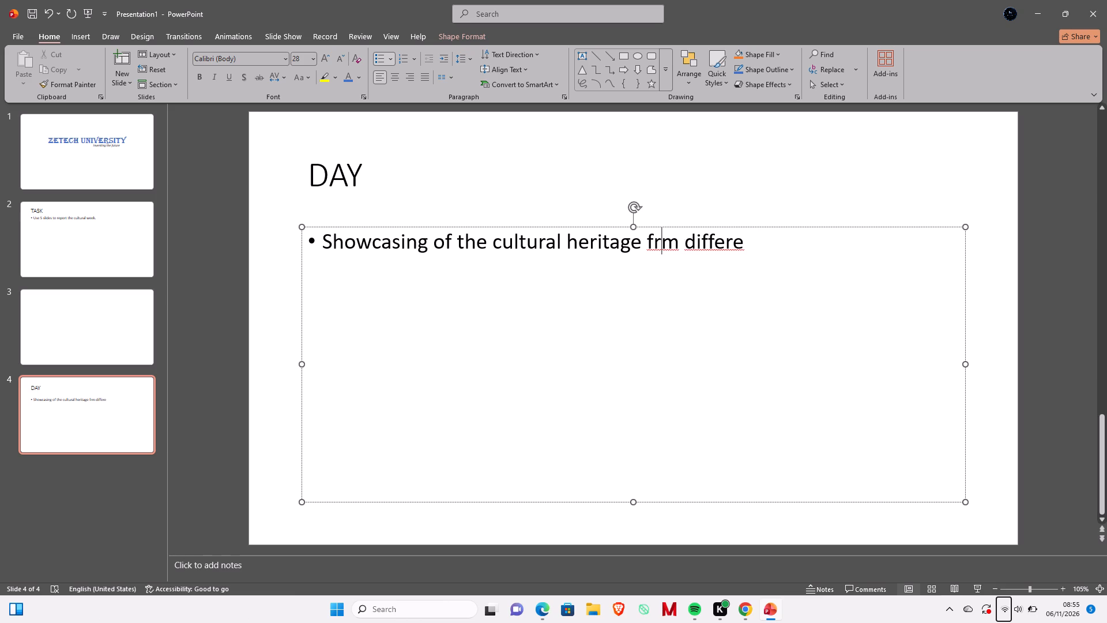
key("o")
key("Right")
key("Right")
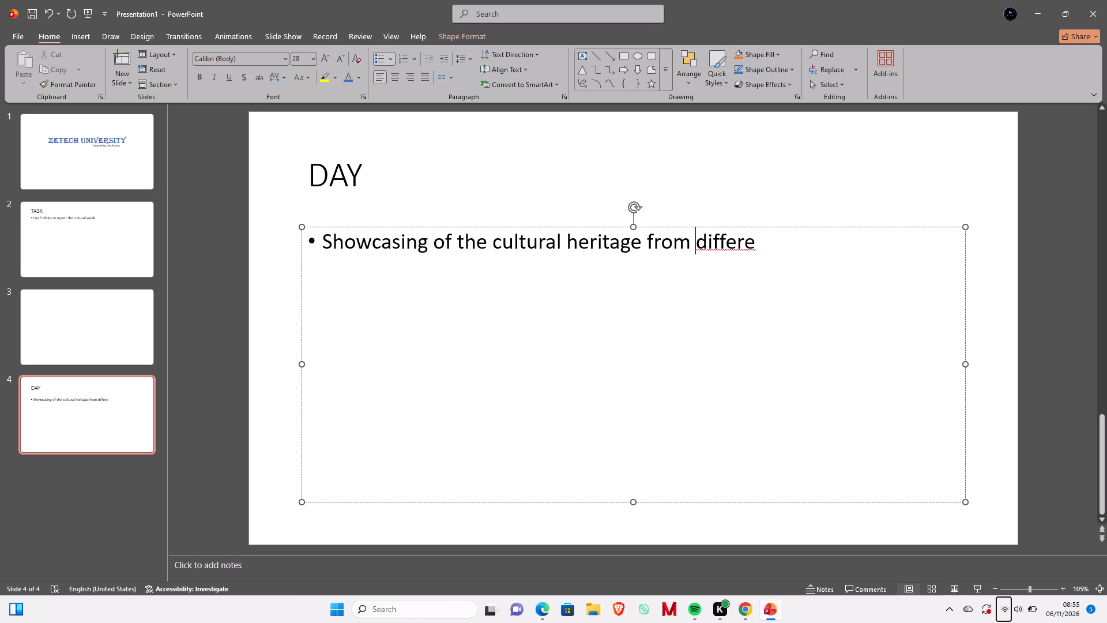
key("Right")
key("Right")
key("Right")
key("Right")
key("Right")
key("Right")
key("Right")
key("Right")
type("nt")
key("space")
type("communities")
key("Return")
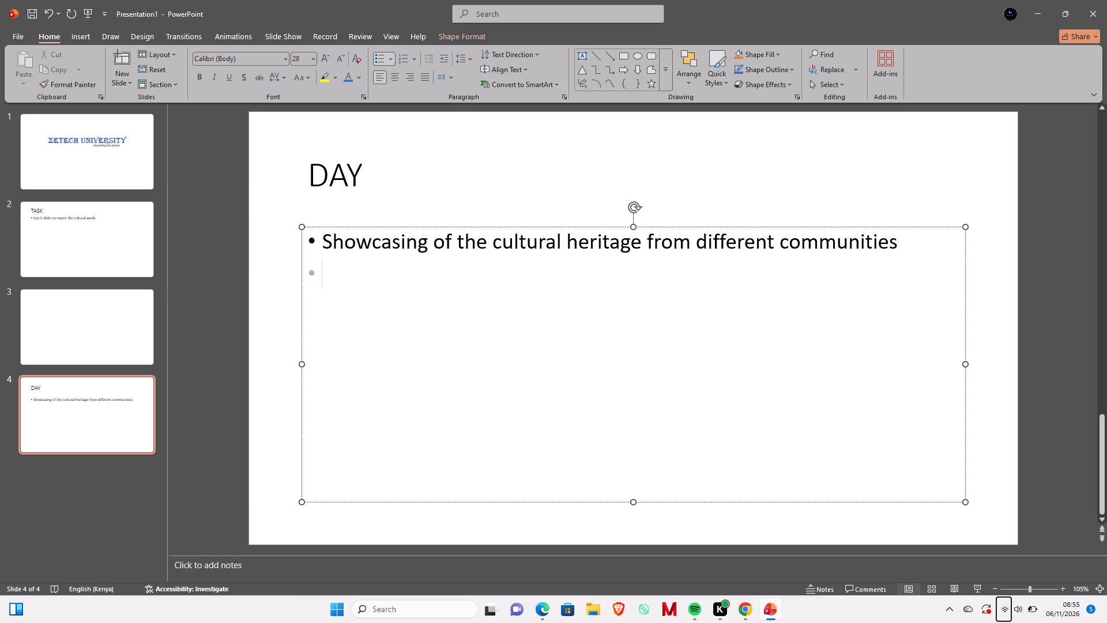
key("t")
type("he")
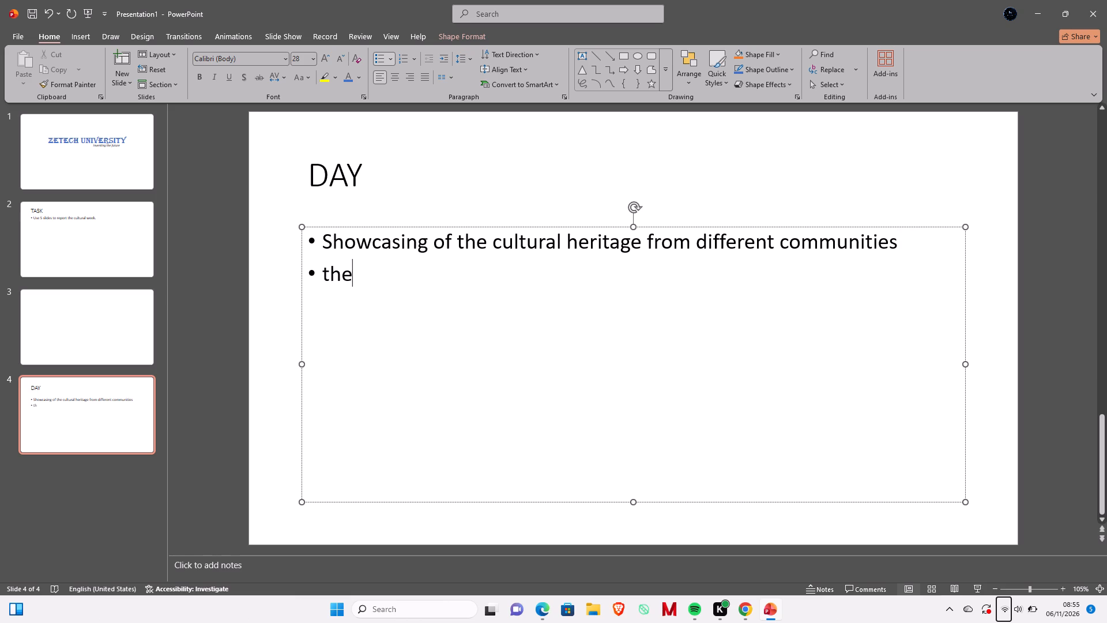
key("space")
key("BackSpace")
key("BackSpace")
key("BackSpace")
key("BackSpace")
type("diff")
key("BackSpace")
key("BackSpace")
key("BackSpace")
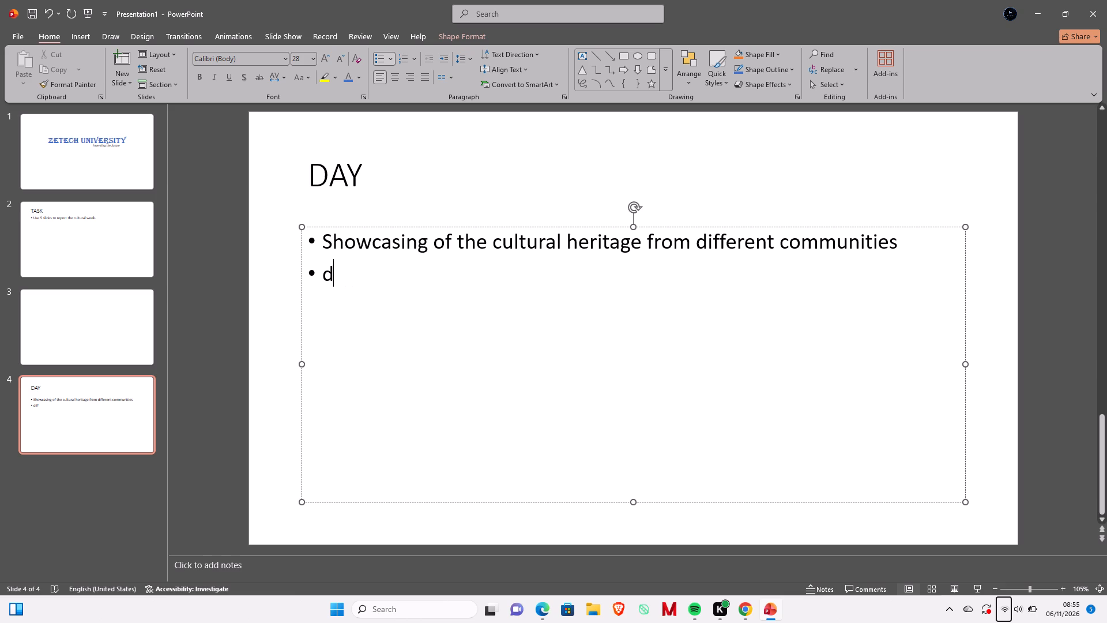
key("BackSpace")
Enter "Students from different communities gathered to showcase their culture." as the second bullet of the DAY slide and start a third bullet.
type("students")
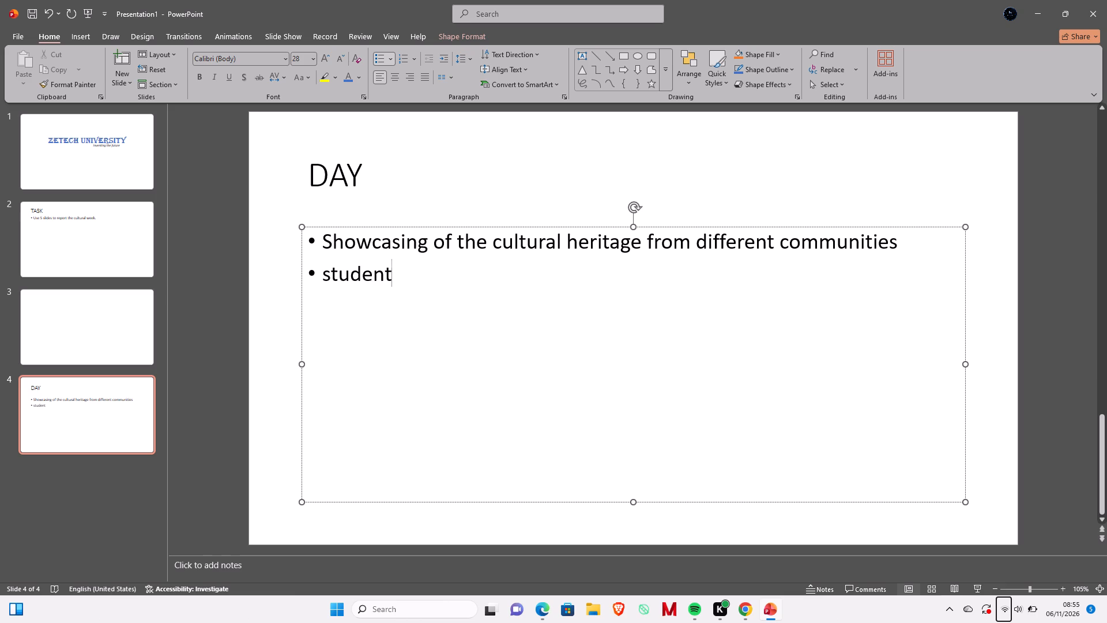
key("space")
type("from different communities gathered")
key("space")
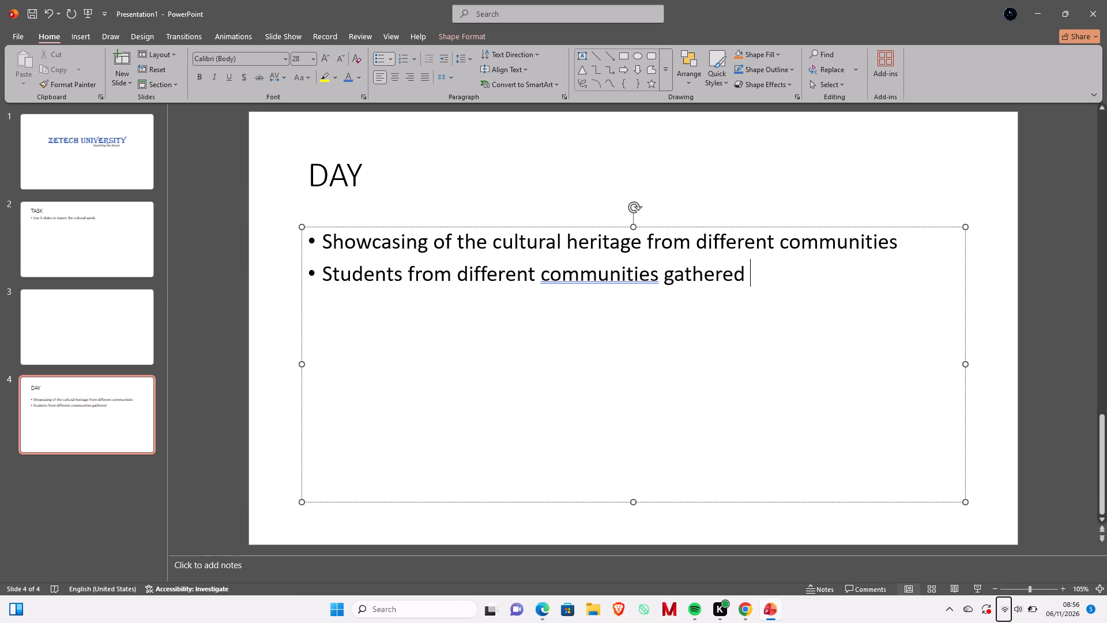
type("to sho")
key("w")
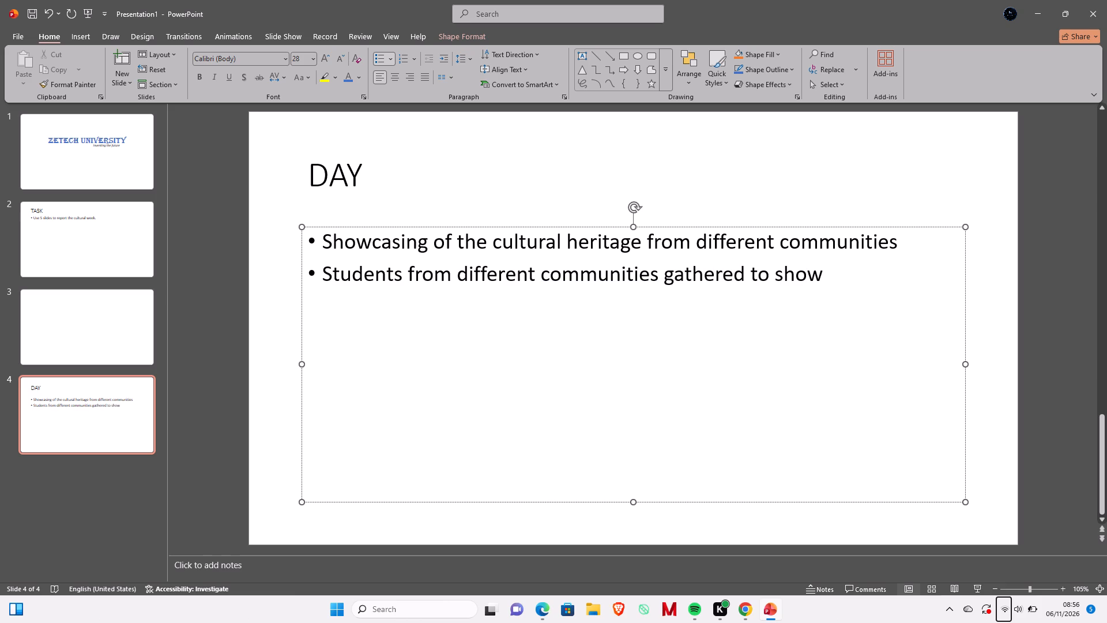
type("case the")
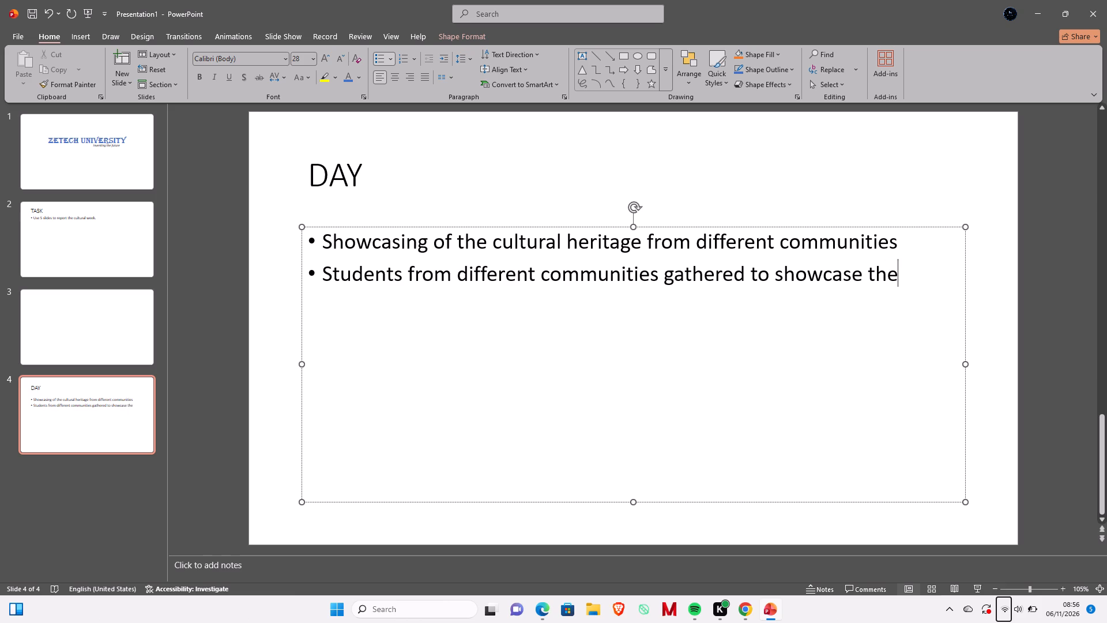
key("i")
type("r cul")
type("ture")
key("period")
key("Return")
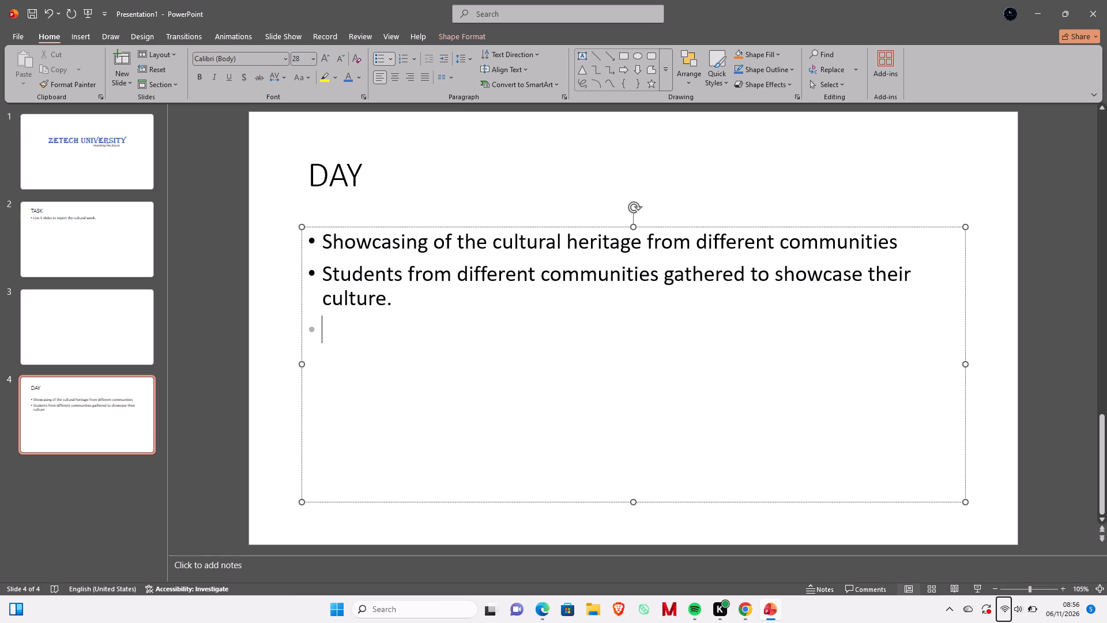
Begin the third bullet of the DAY slide with "The Maasai community won with most points due".
type("the m")
key("BackSpace")
type("Maasa")
type("i")
key("space")
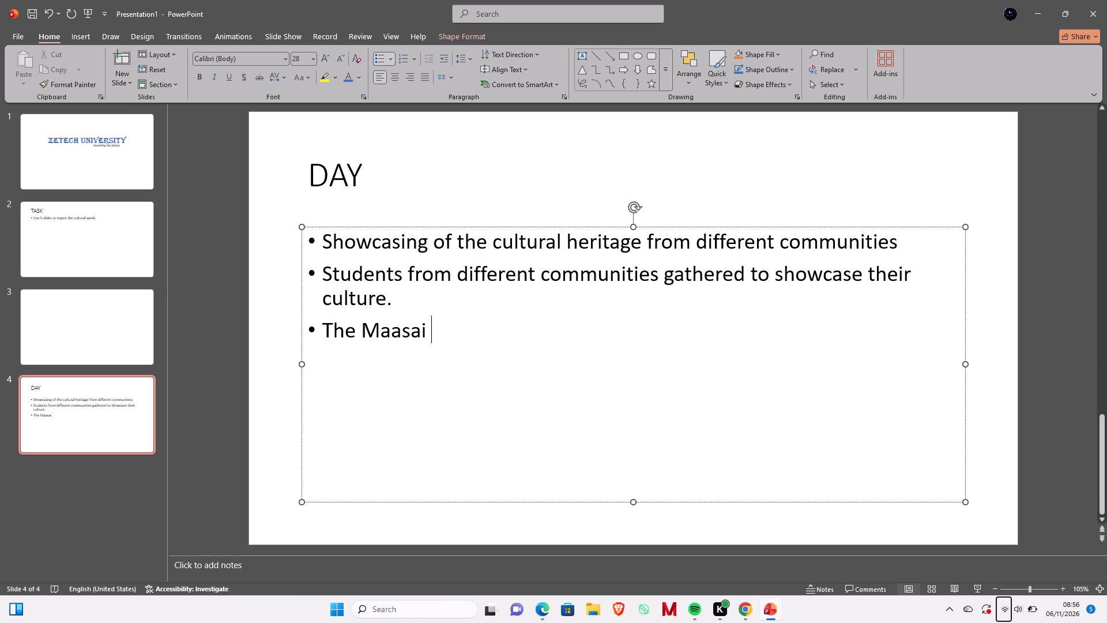
type("community won")
key("space")
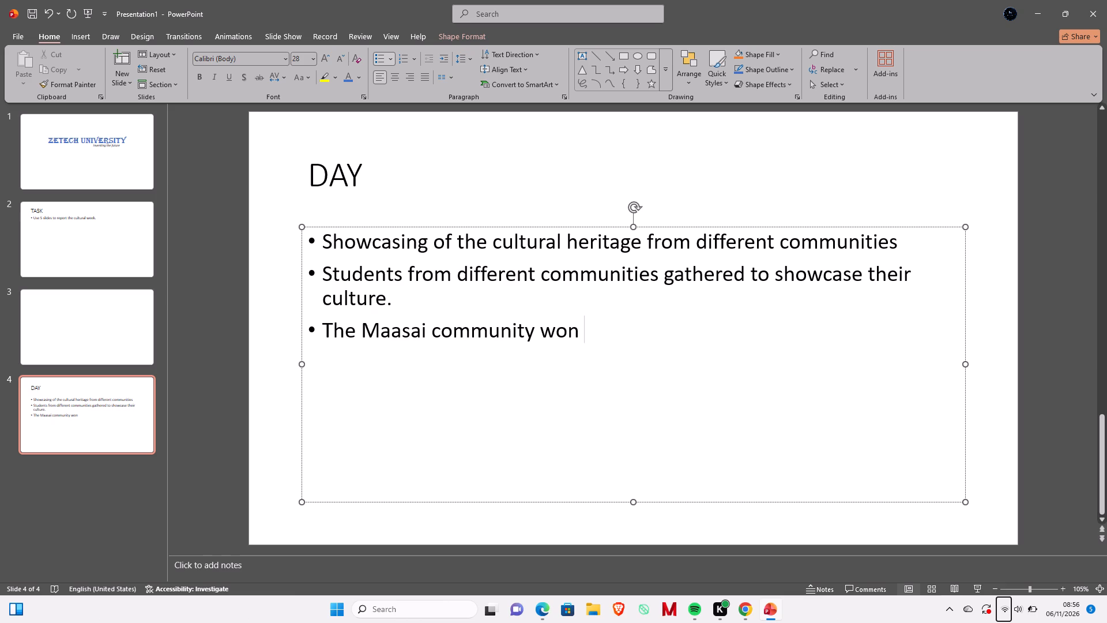
type("wio")
key("BackSpace")
type("th most")
key("space")
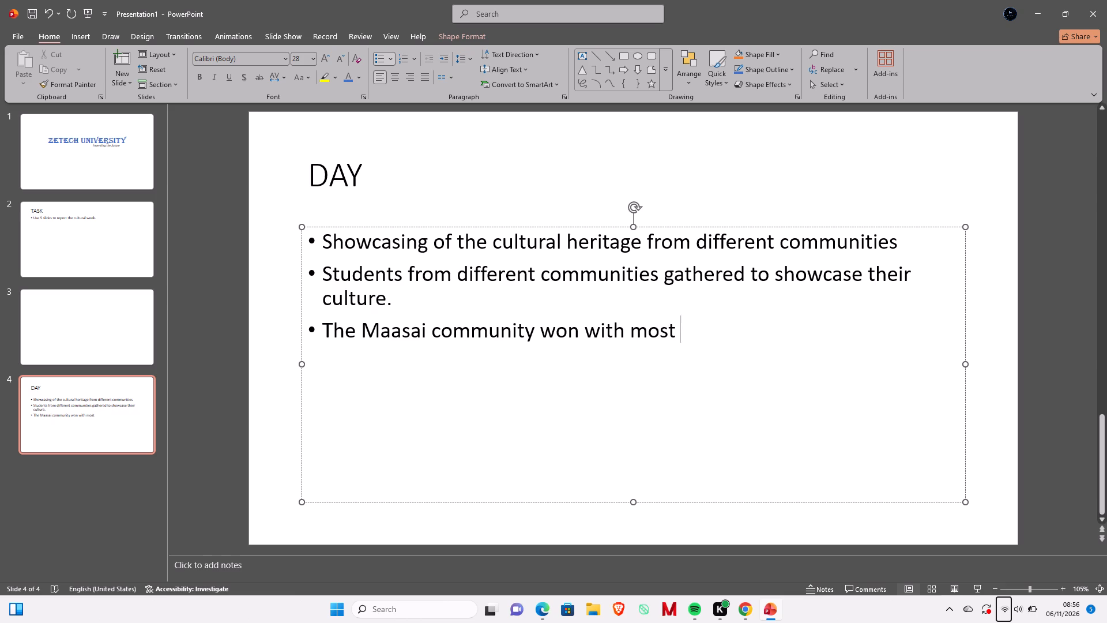
type("points")
key("space")
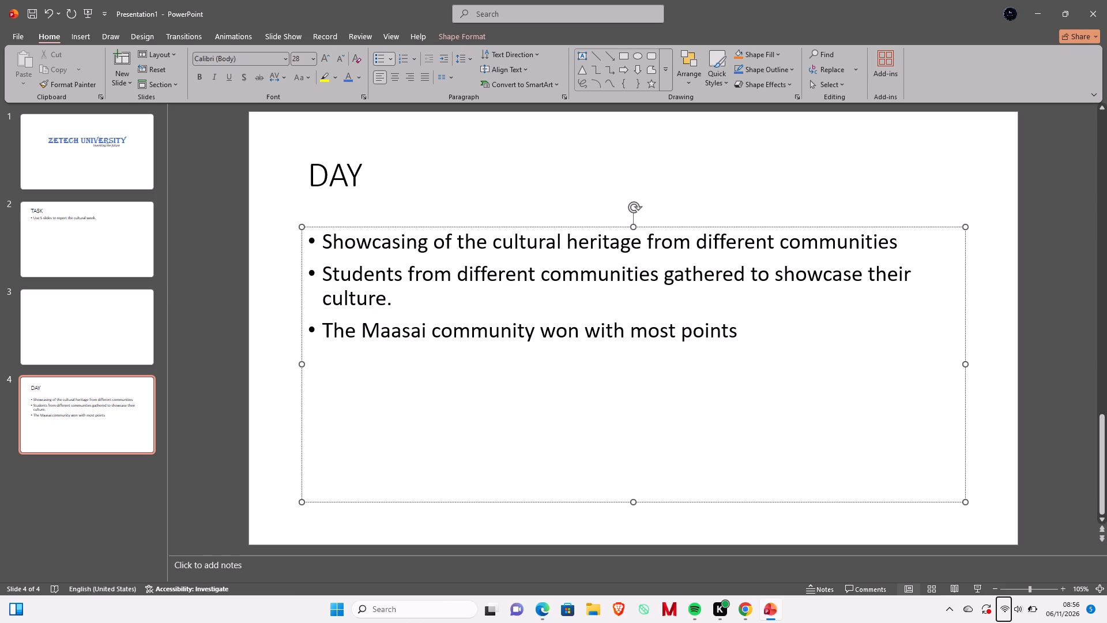
type("du")
type("e")
key("space")
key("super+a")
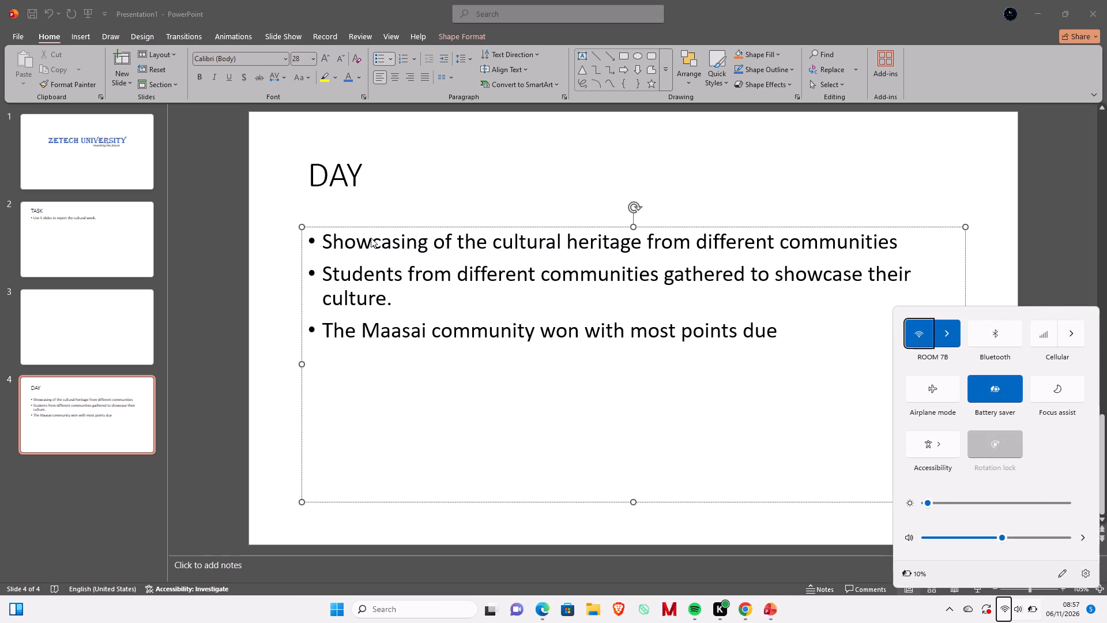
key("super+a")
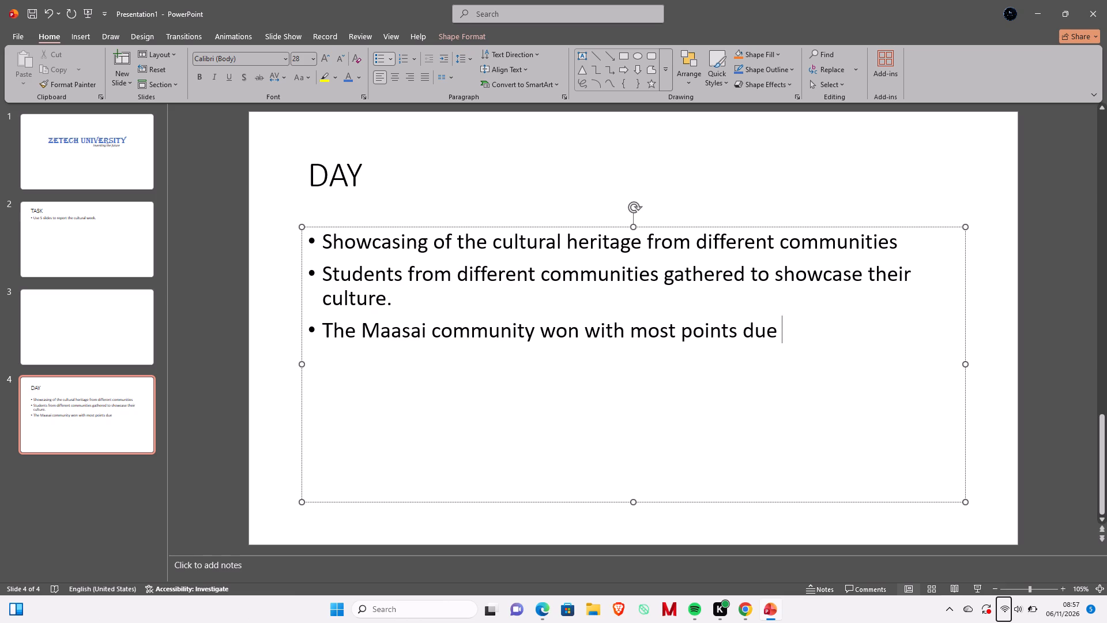
Complete the third bullet with "their numerous products and beautiful outfits." and start a new bullet line.
type("thir")
key("space")
key("BackSpace")
key("BackSpace")
key("BackSpace")
type("eir numerous")
key("space")
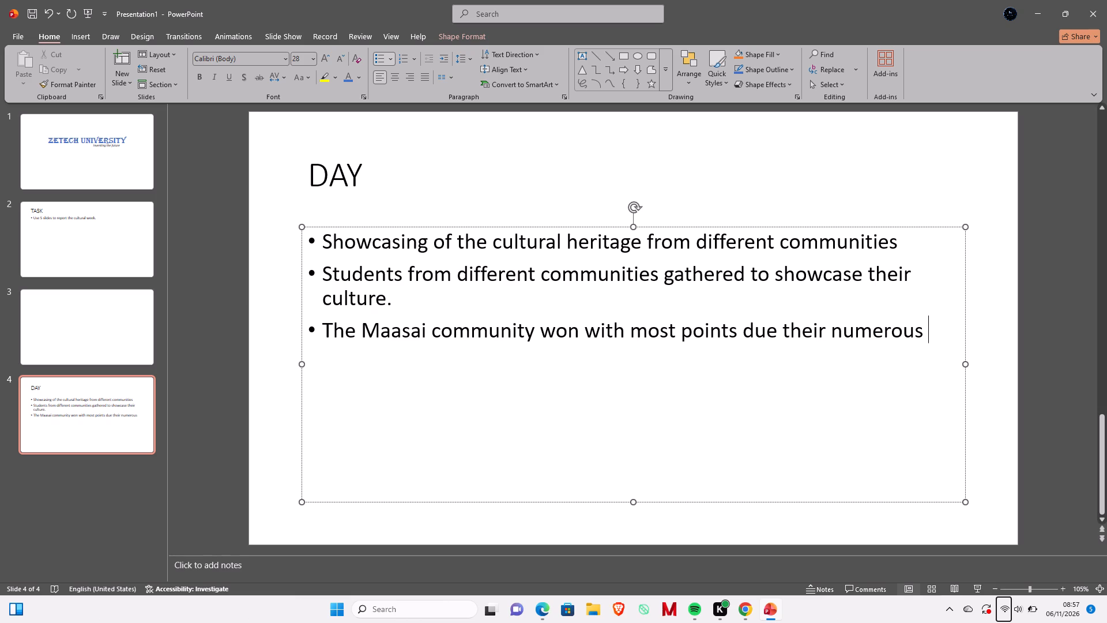
key("p")
type("roduct")
type("s and beautiful outfits")
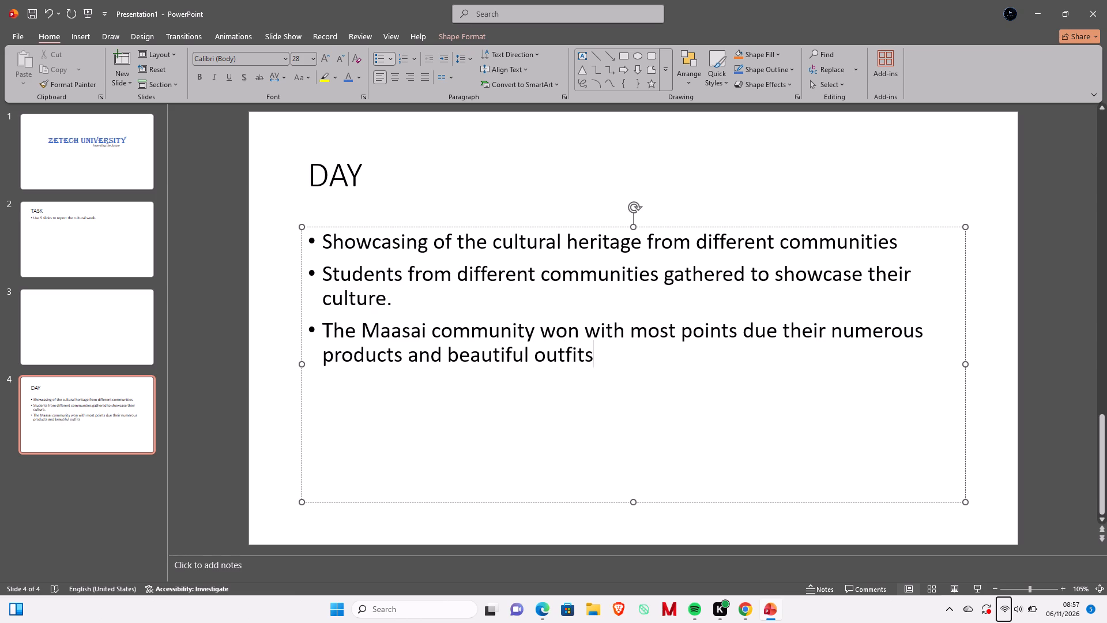
key("period")
key("Return")
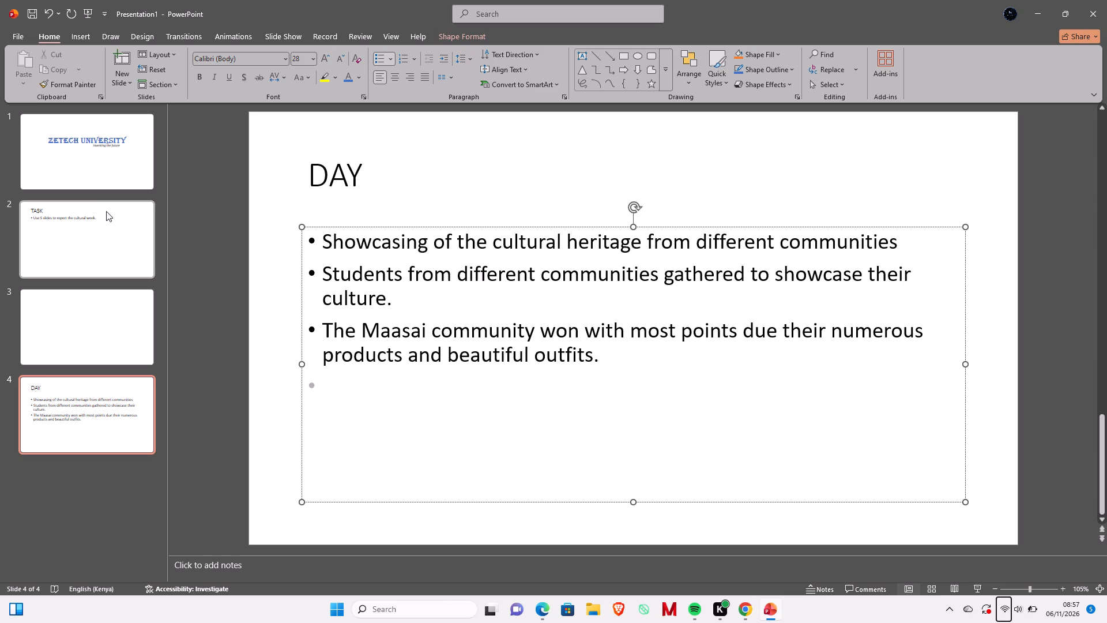
Delete the blank slide 3 between the TASK and DAY slides.
left_click(106, 211)
left_click(99, 314)
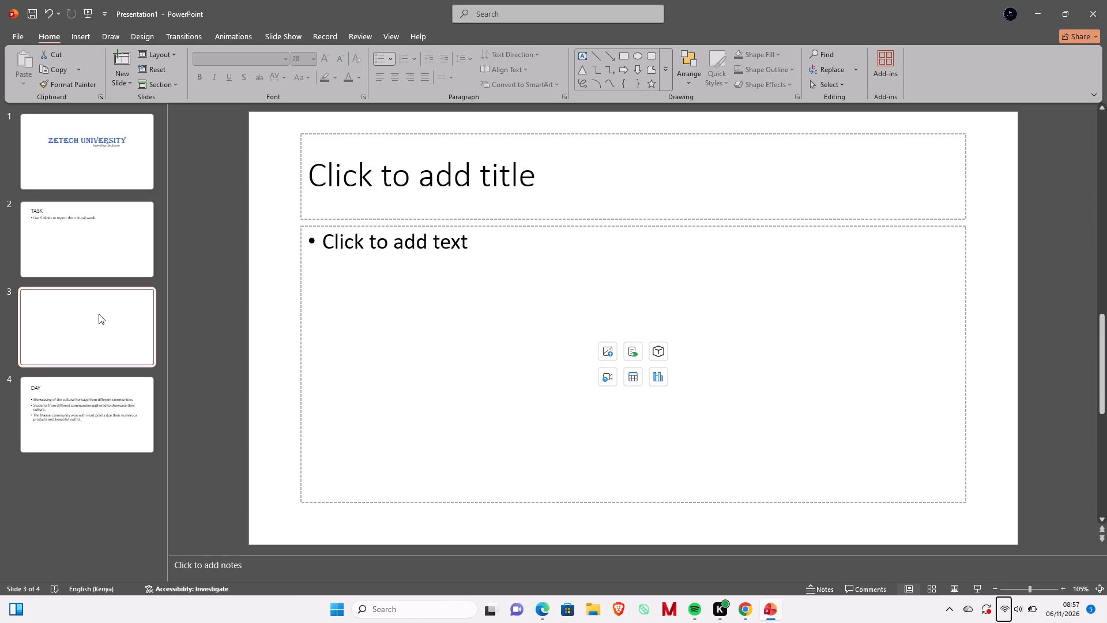
key("Delete")
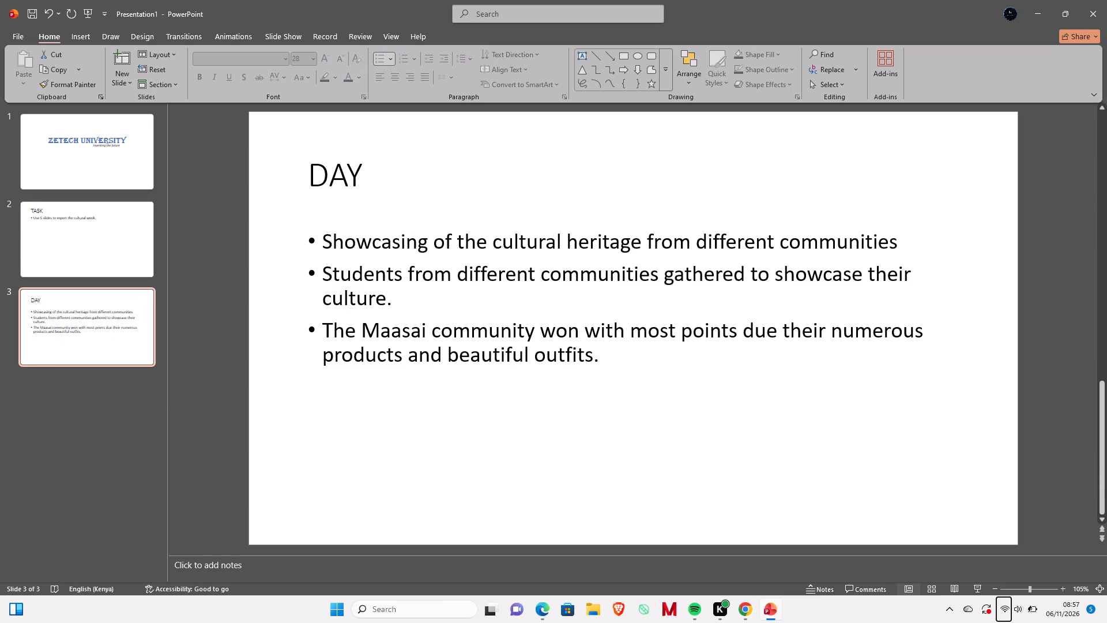
Extend the DAY slide's title to read "DAY 1".
left_click(352, 187)
left_click(399, 180)
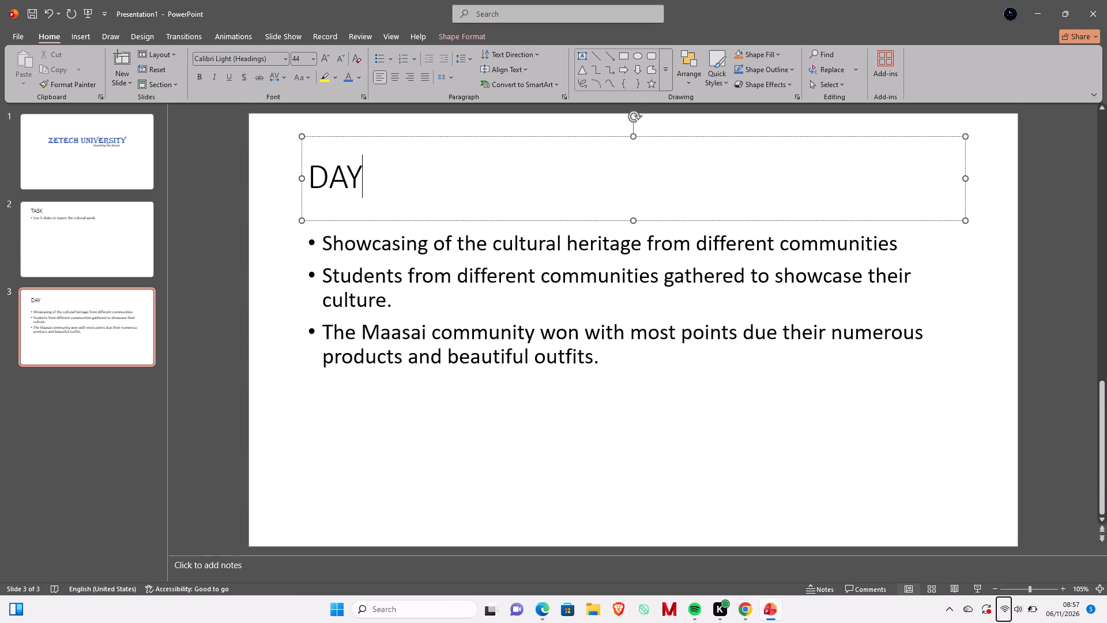
key("space")
type("1")
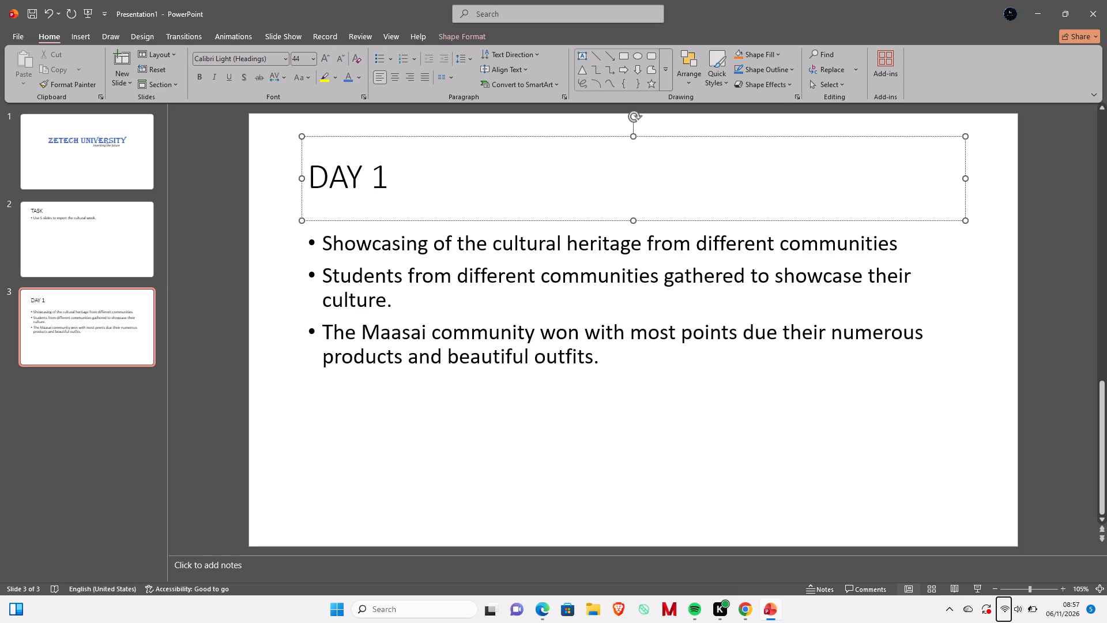
Save the presentation as ZETECH UNIVERSITY in the Digital Literacy folder under Documents.
key("ctrl+s")
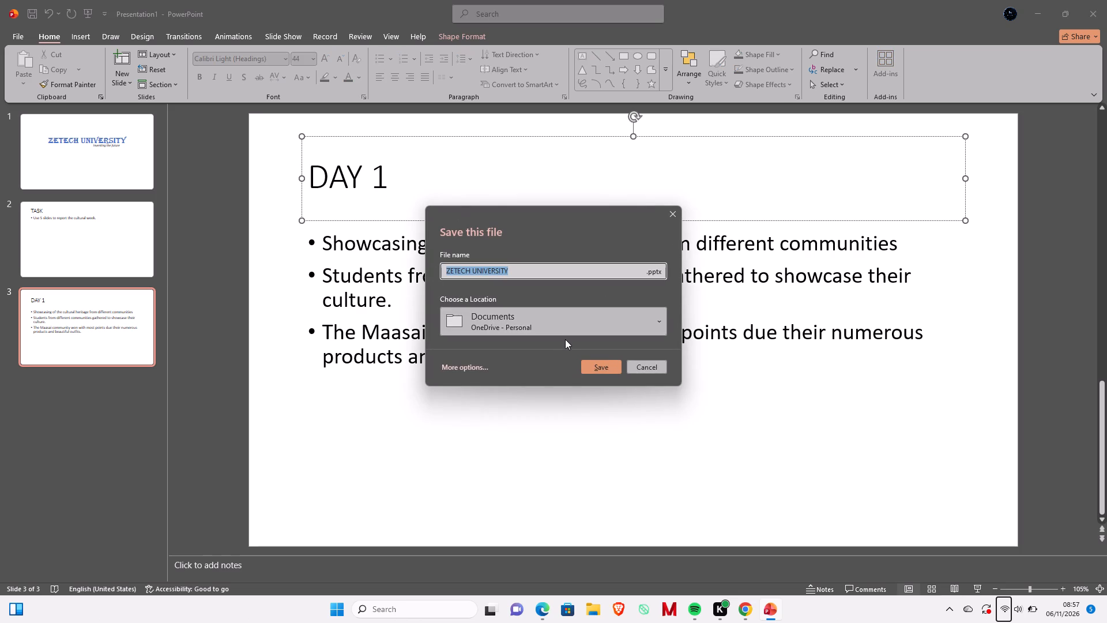
left_click(585, 322)
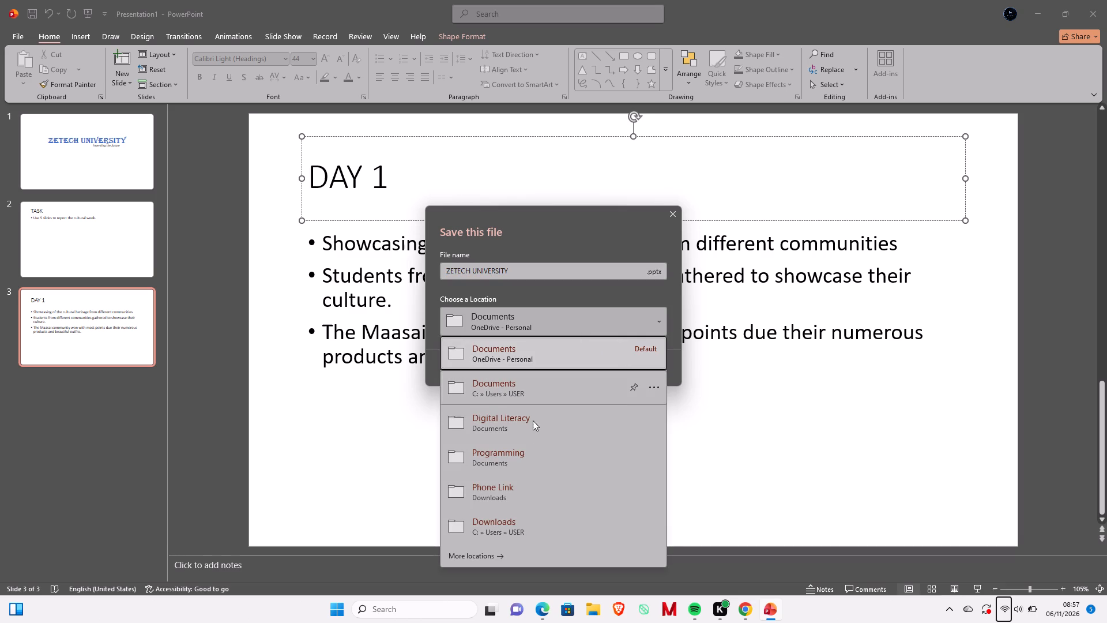
left_click(534, 417)
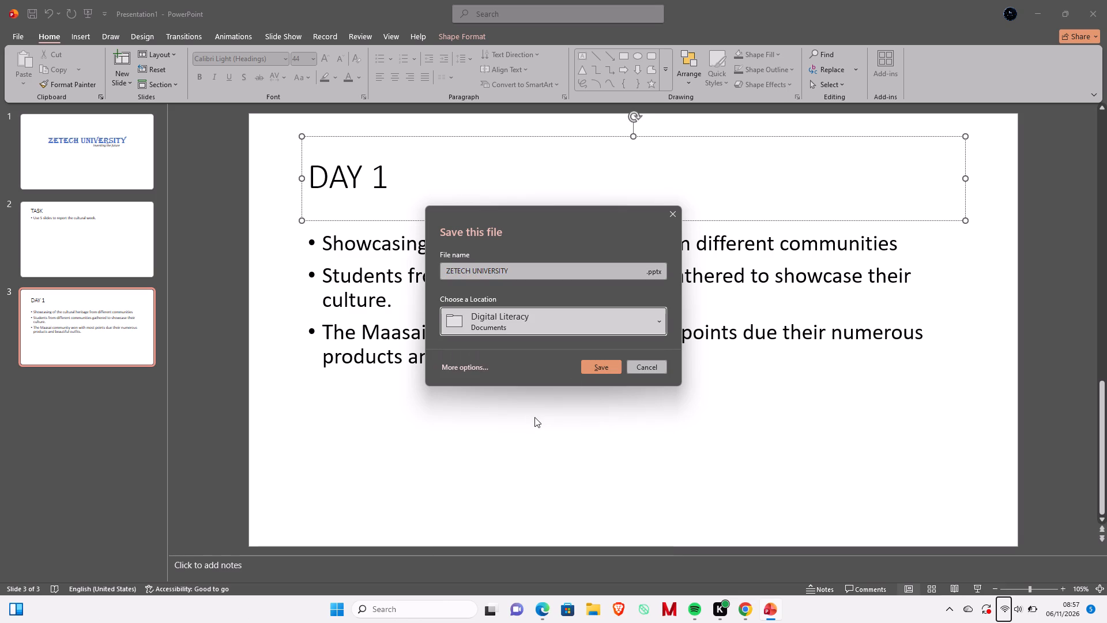
left_click(600, 372)
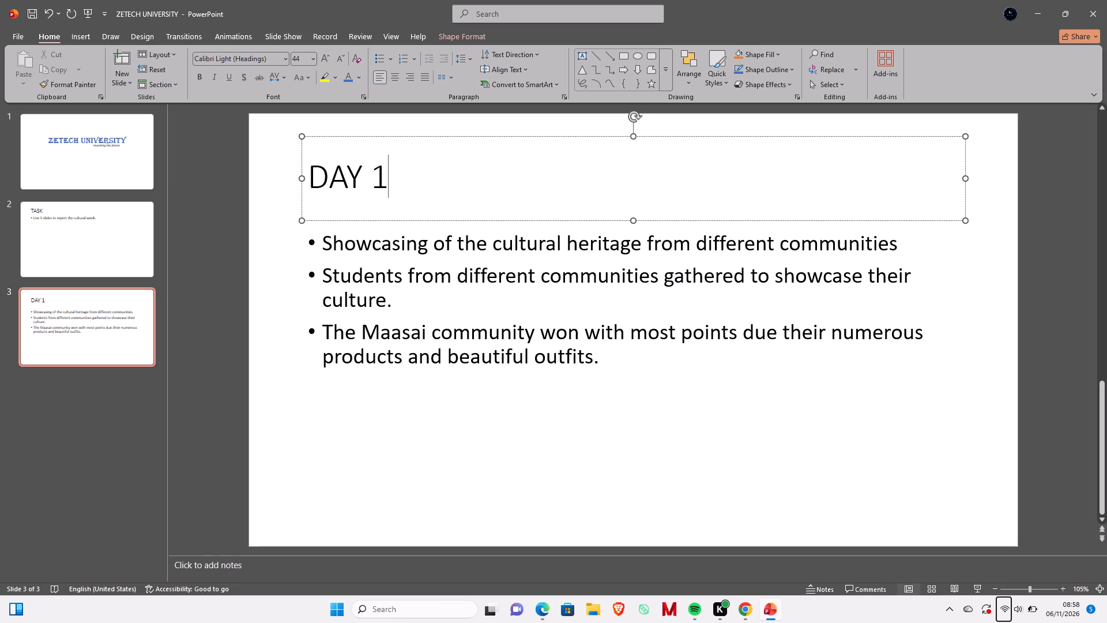
Switch to the class session in Chrome and check the public chat and the lecturer's shared presentation.
left_click(738, 611)
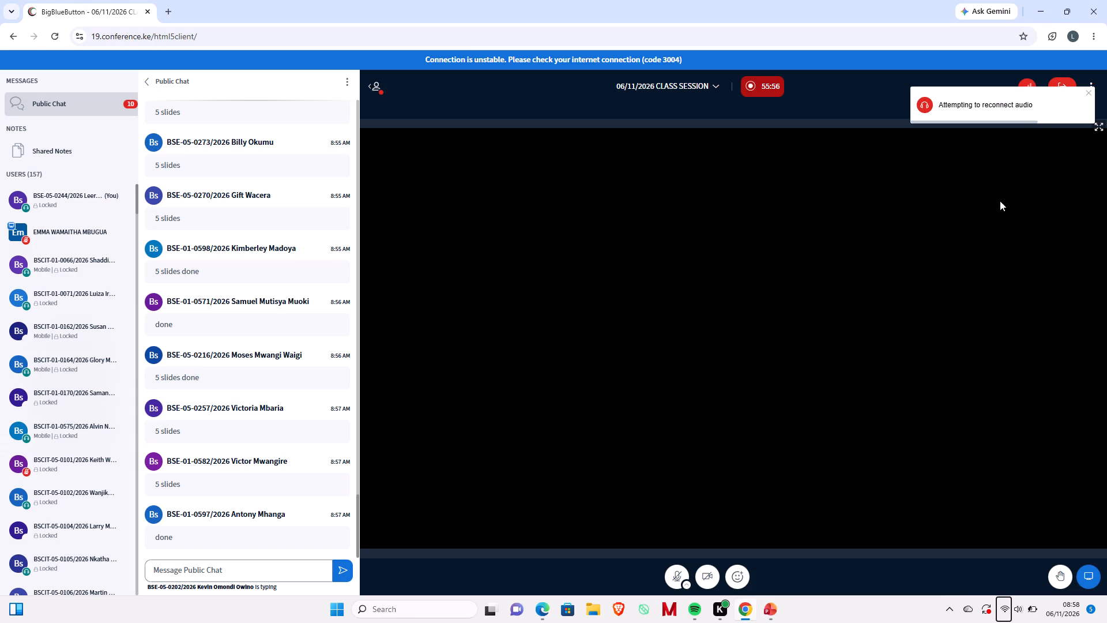
left_click(1085, 91)
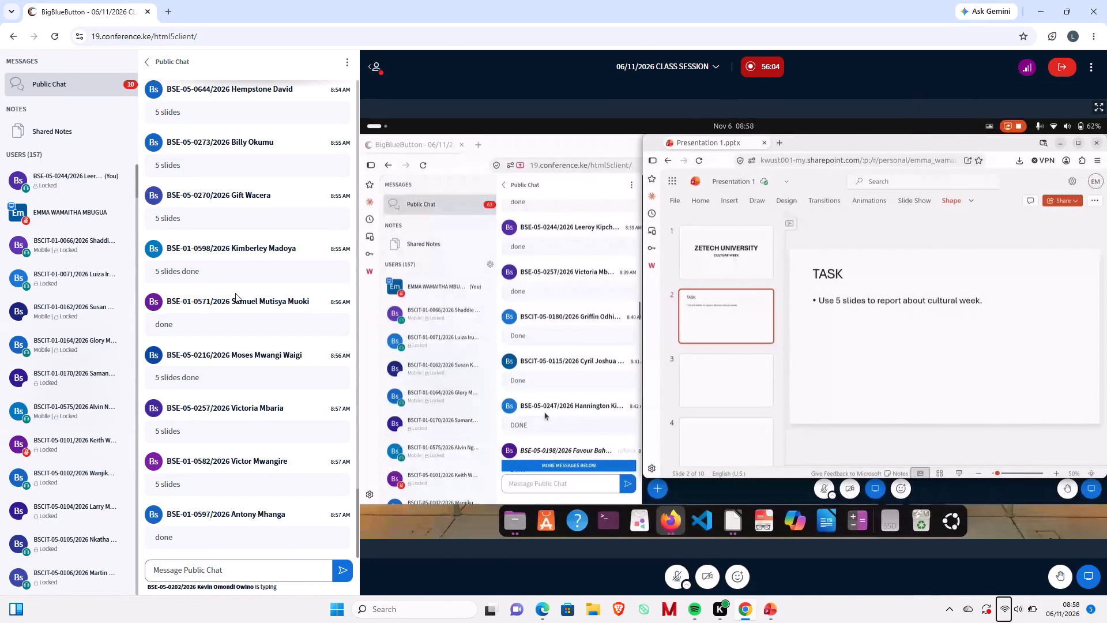
scroll(235, 293, "up", 2)
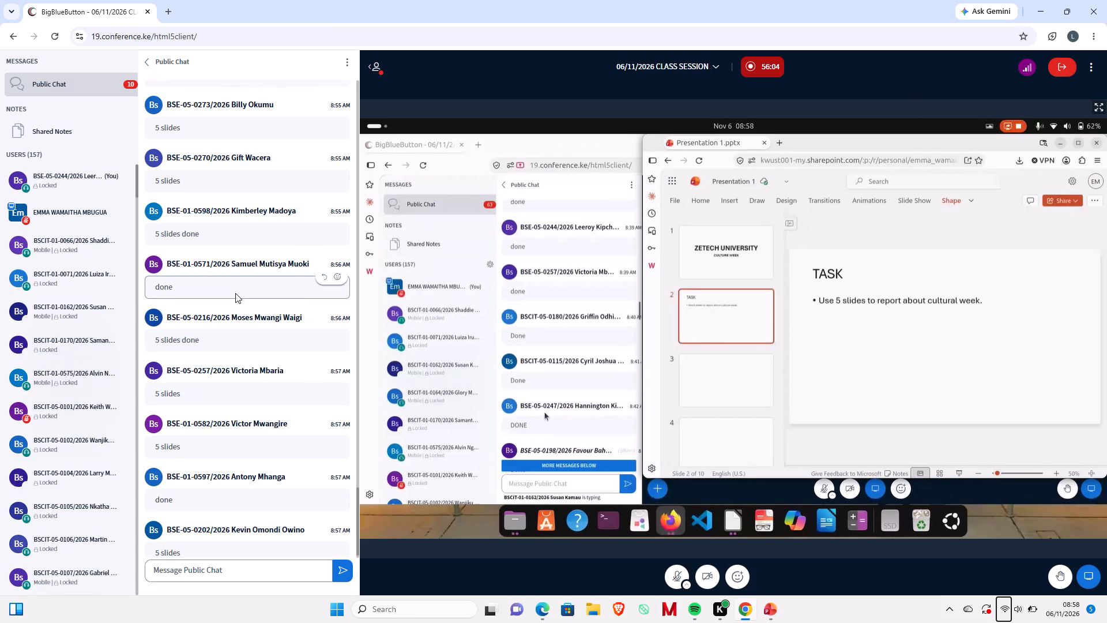
scroll(235, 293, "down", 3)
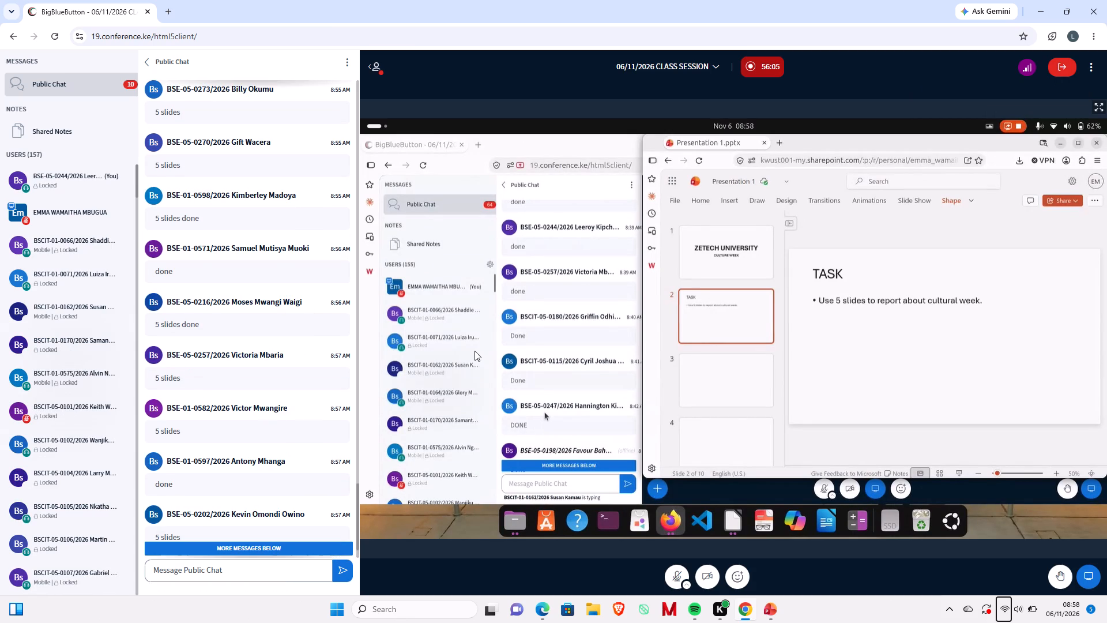
Switch back to PowerPoint and add two new Title and Content slides after the DAY 1 slide.
left_click(774, 600)
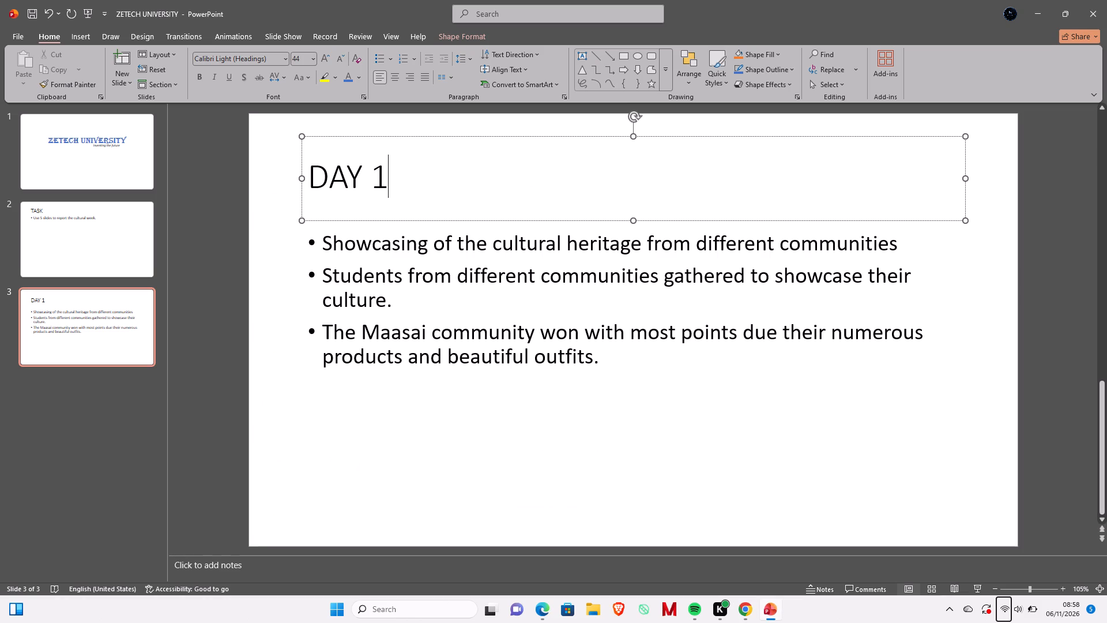
left_click(538, 363)
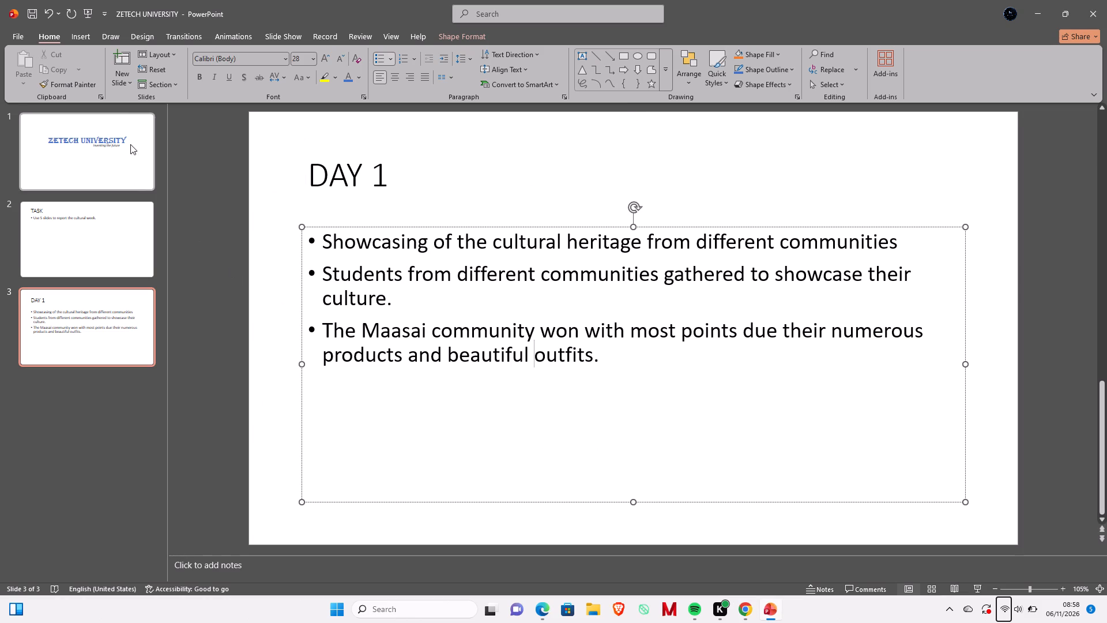
left_click(119, 82)
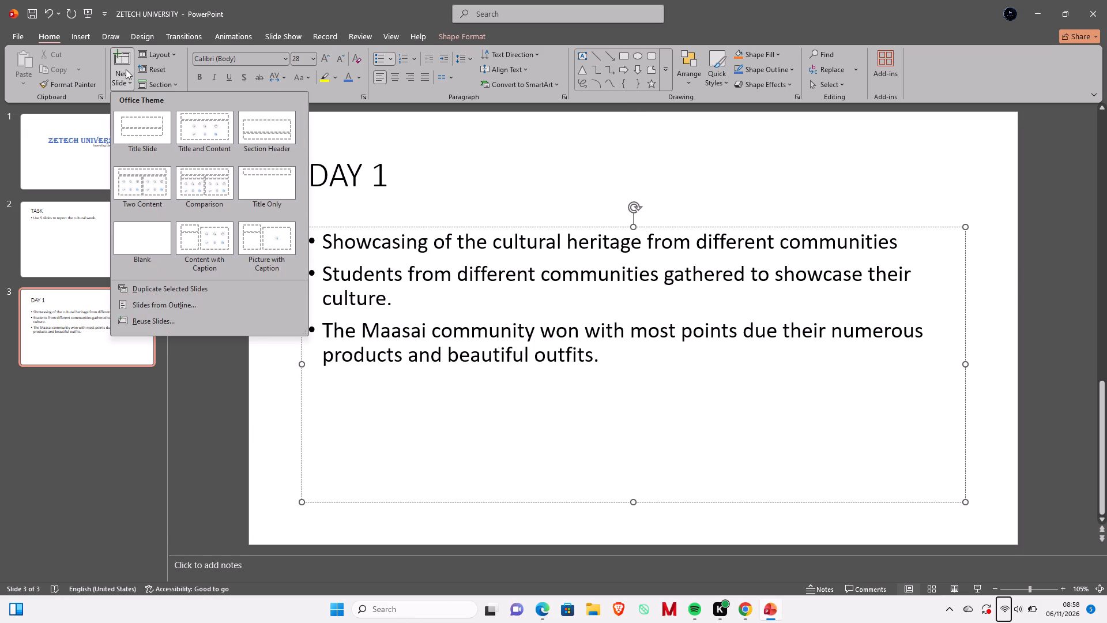
left_click(125, 61)
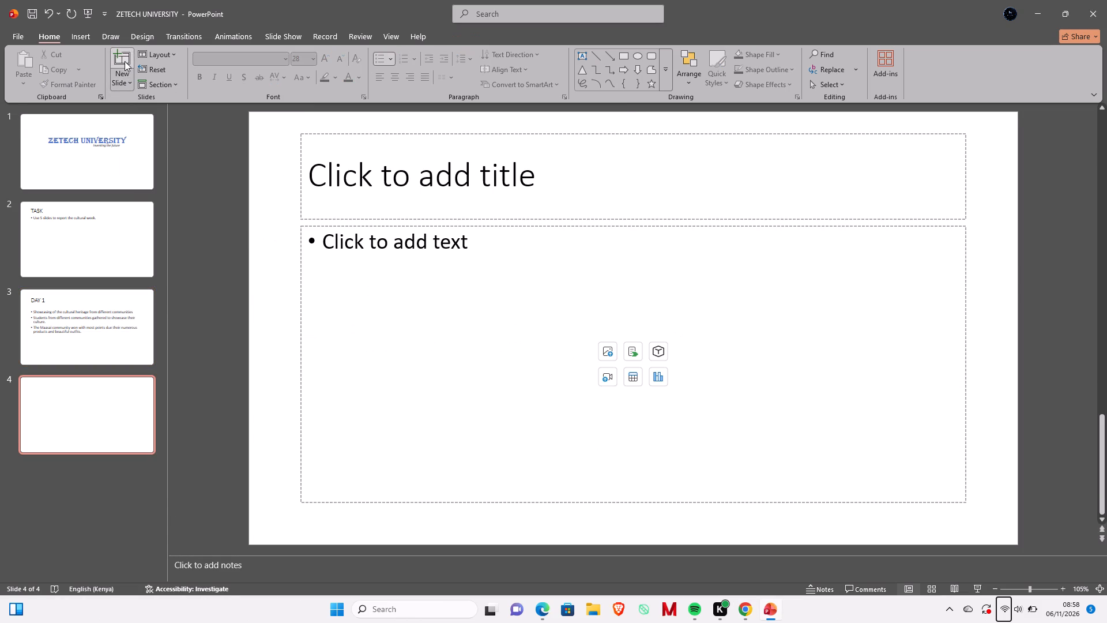
left_click(125, 61)
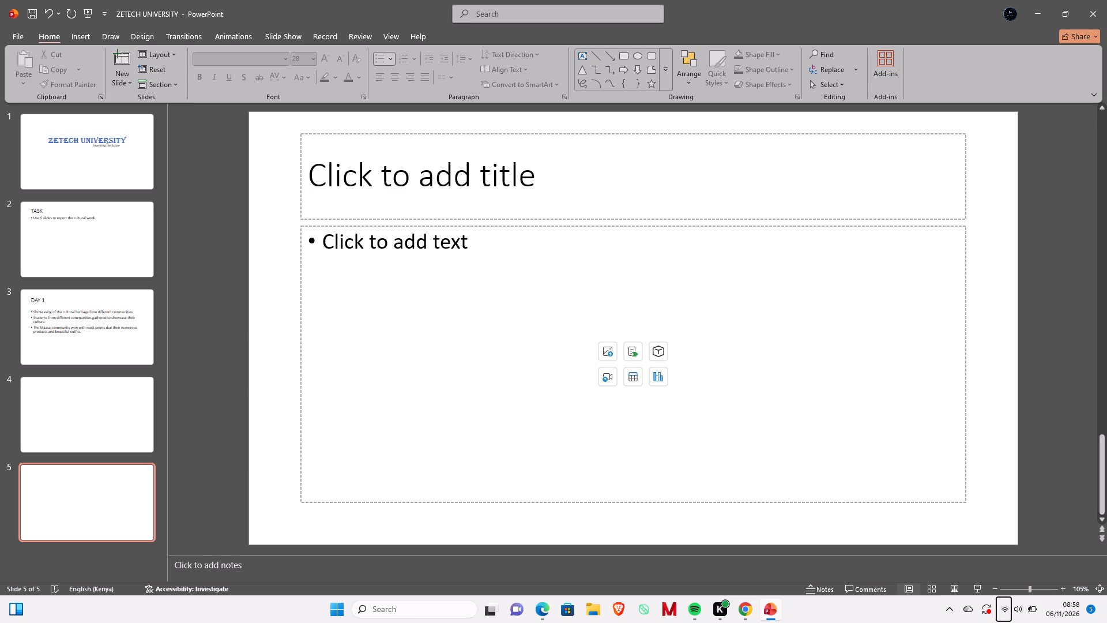
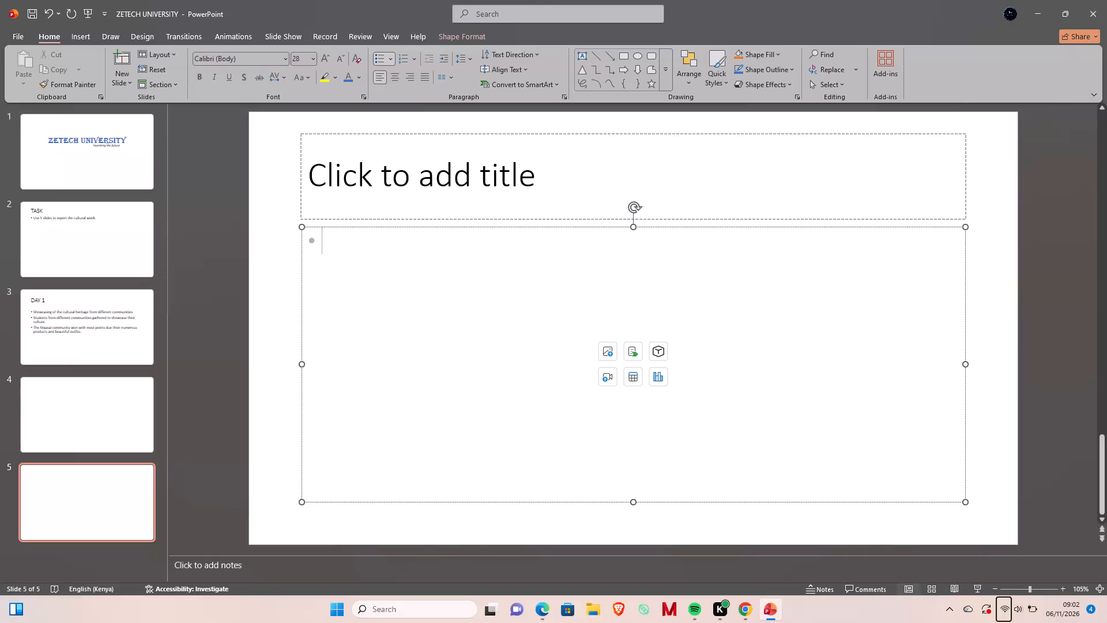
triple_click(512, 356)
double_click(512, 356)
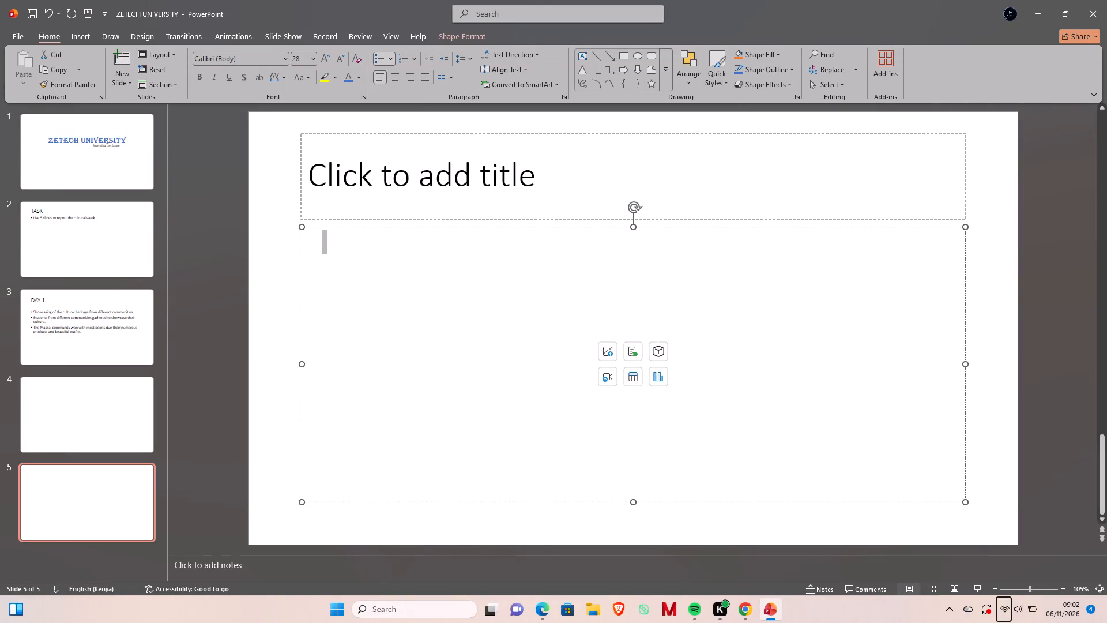
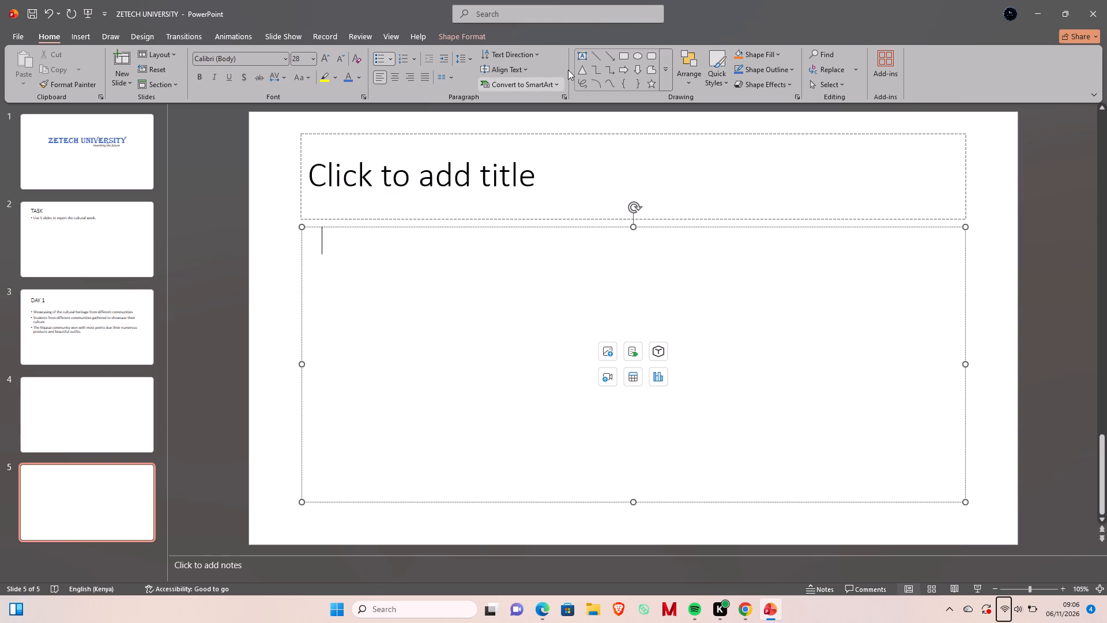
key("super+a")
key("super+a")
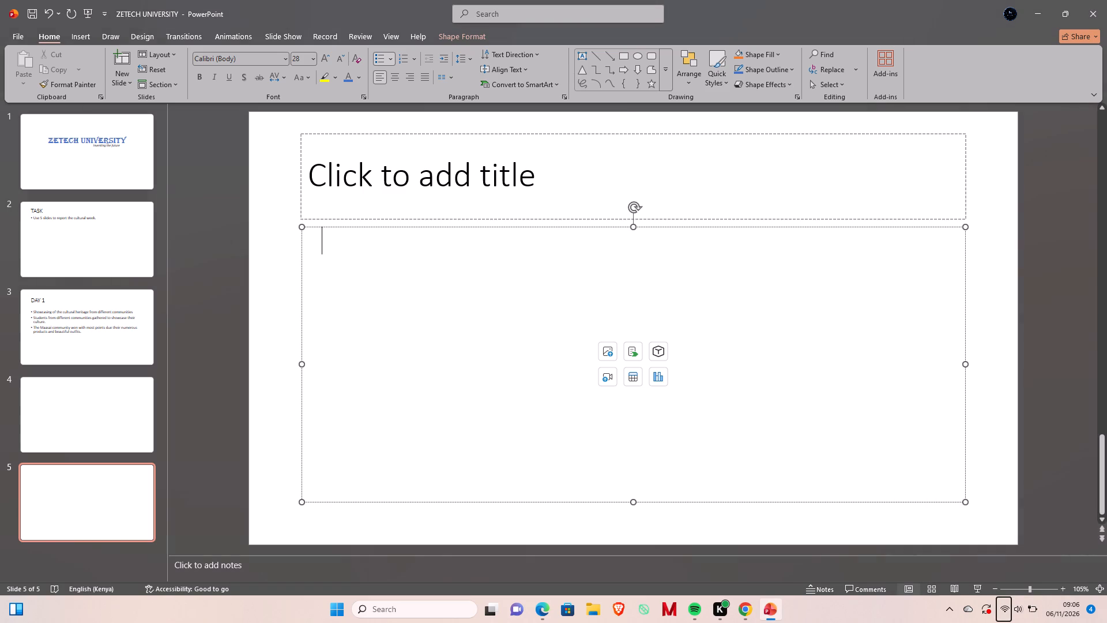
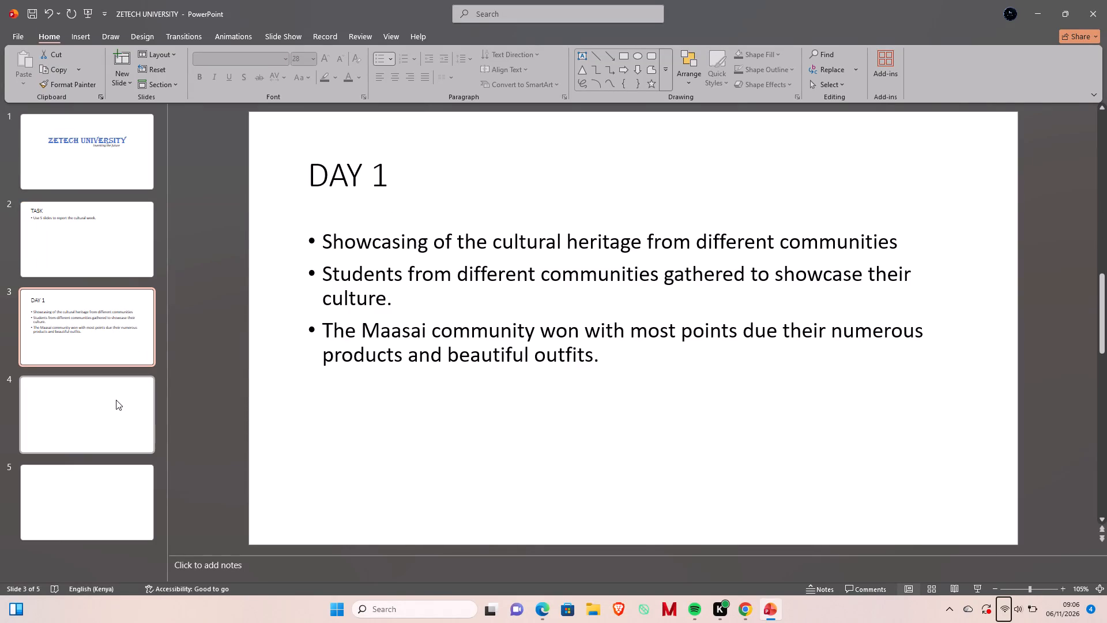
Review slide 4 and the TASK slide, then switch to the class session and read the newest public chat messages.
left_click(110, 419)
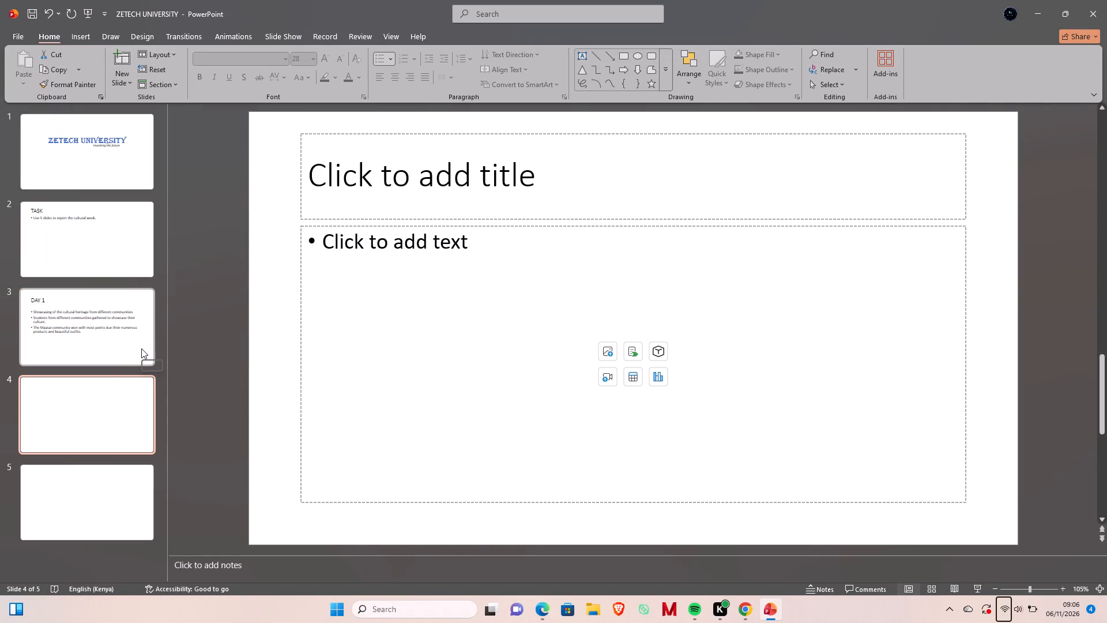
left_click(81, 257)
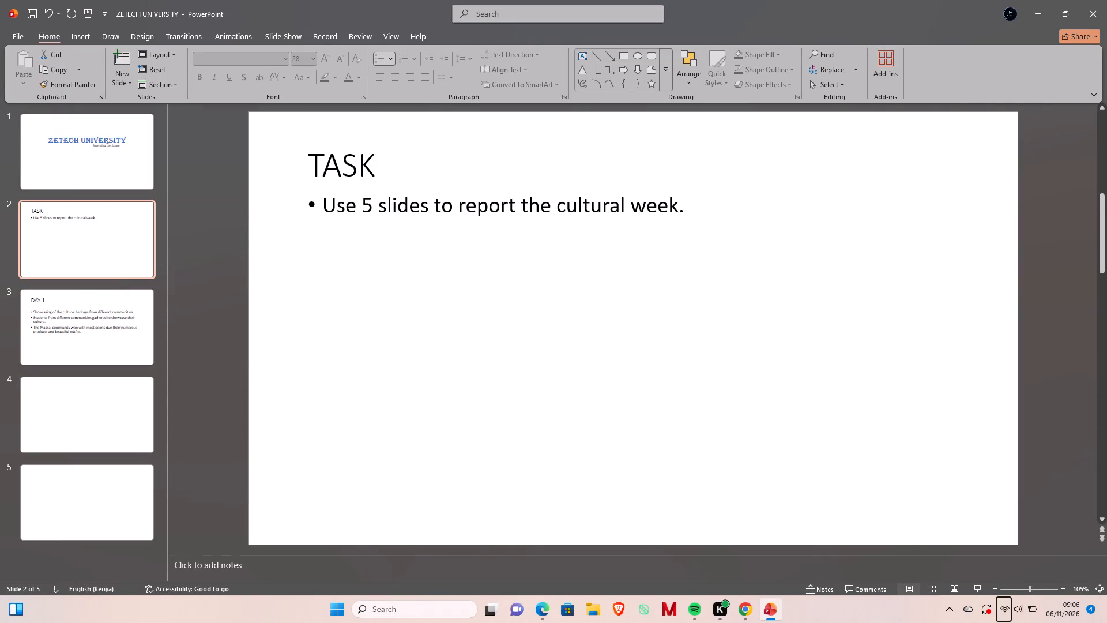
left_click(739, 612)
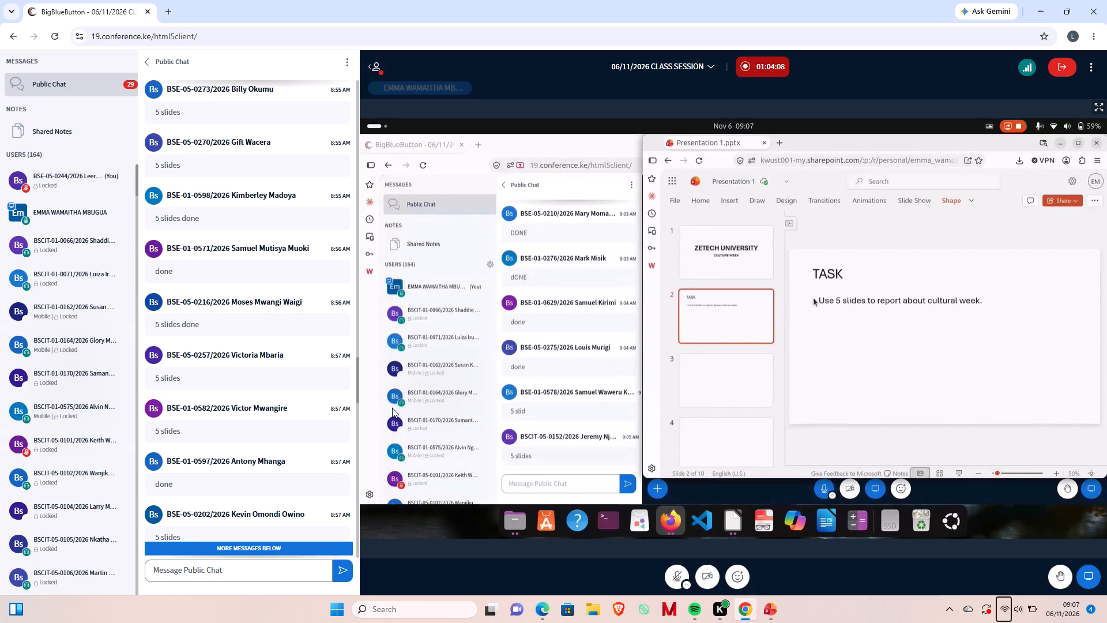
double_click(229, 380)
scroll(244, 305, "down", 3)
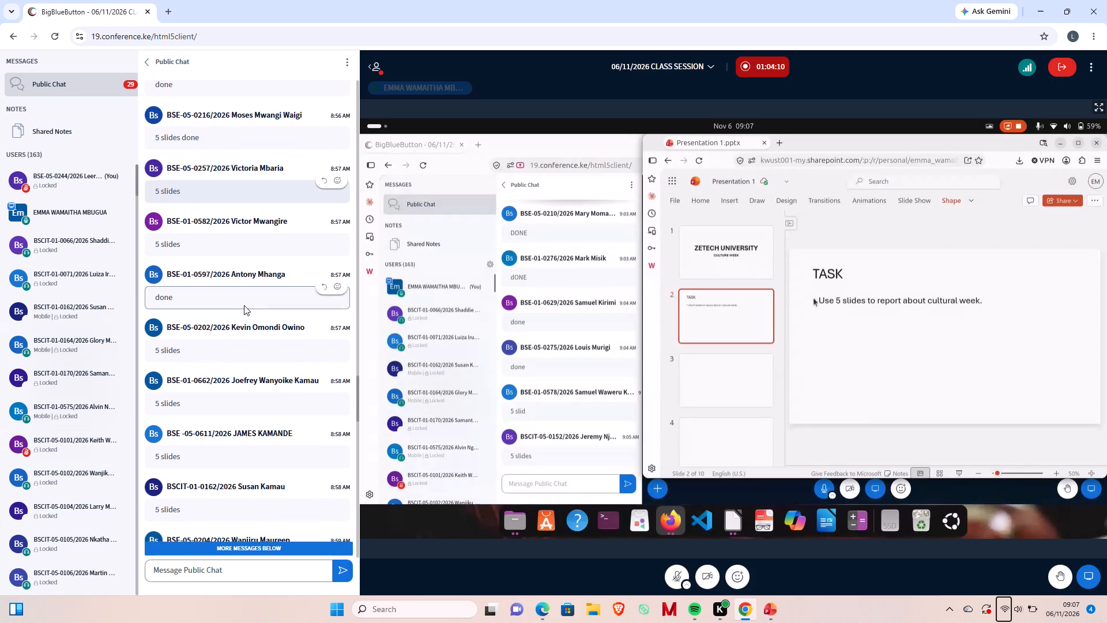
scroll(244, 305, "down", 19)
scroll(244, 305, "down", 5)
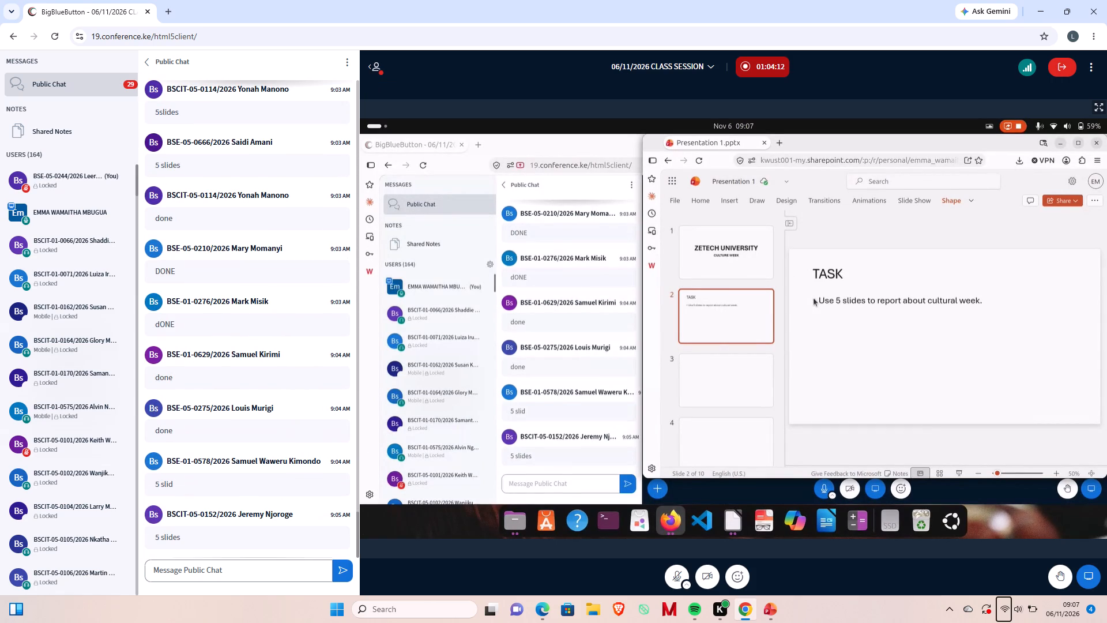
scroll(244, 305, "down", 3)
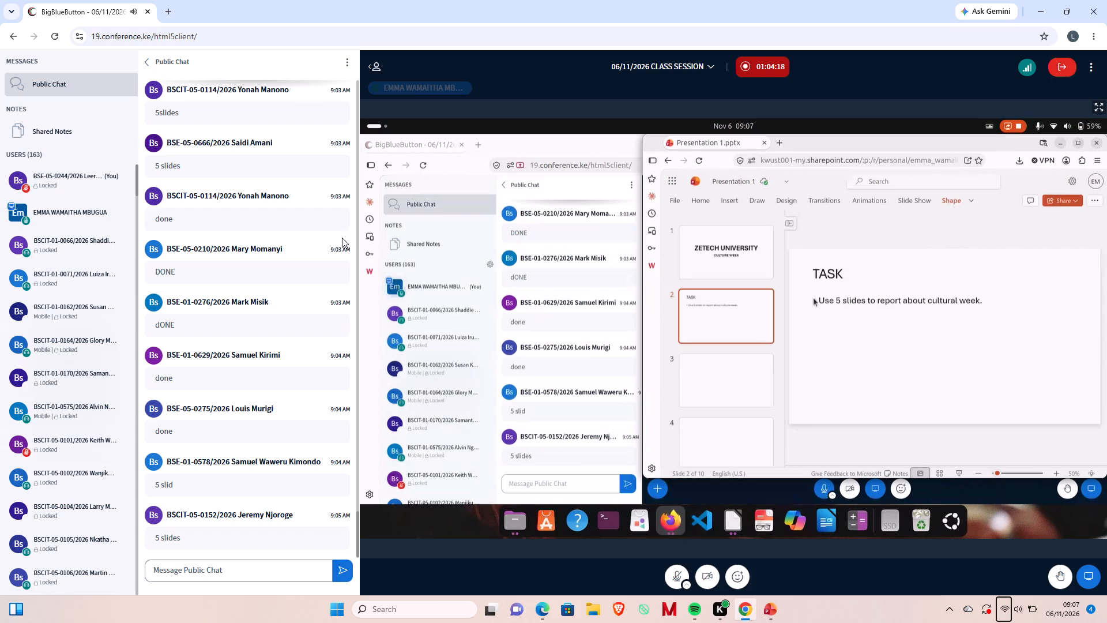
Switch back to PowerPoint and add a text box reading "CULTURE WEEK" below the tagline on the title slide.
left_click(772, 613)
scroll(691, 309, "up", 2)
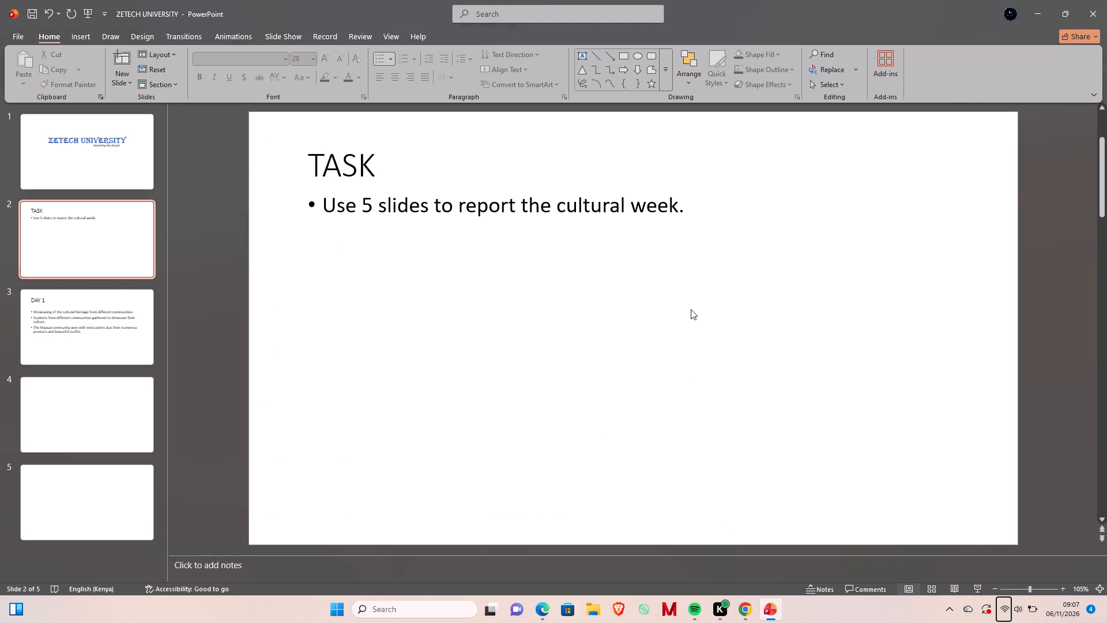
scroll(691, 309, "up", 2)
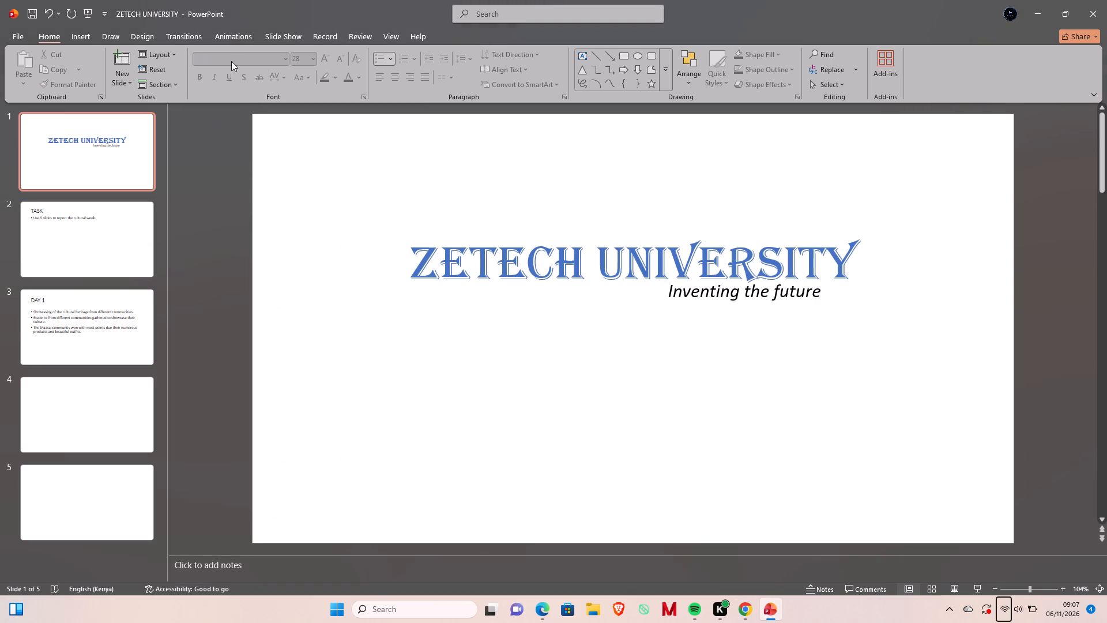
left_click(121, 36)
left_click(82, 33)
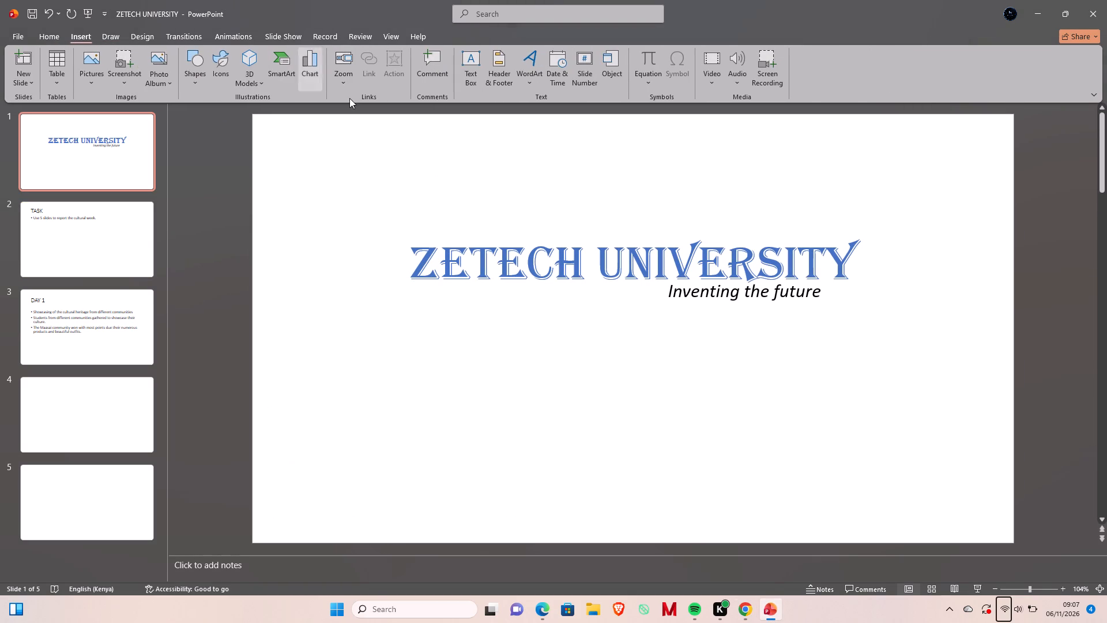
left_click(472, 63)
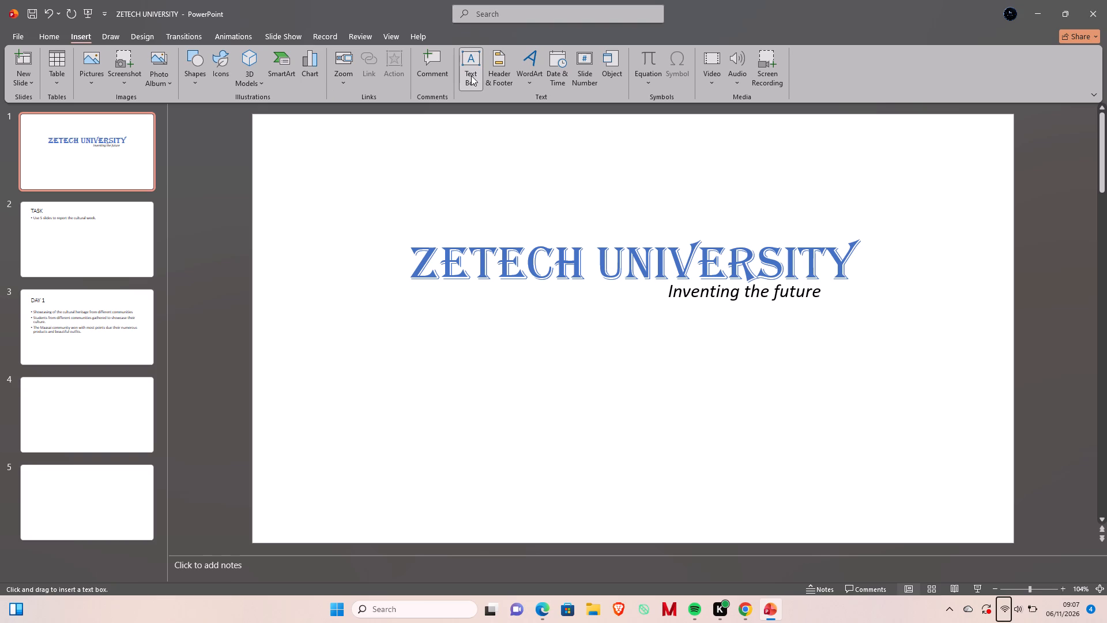
left_click_drag(421, 346, 438, 346)
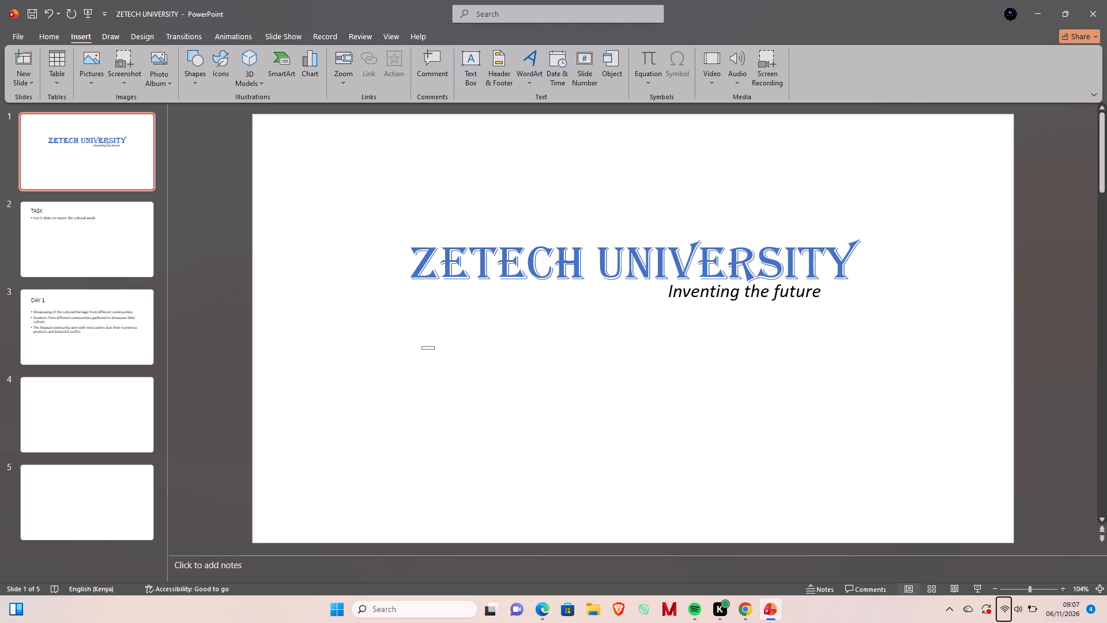
left_click_drag(438, 346, 605, 393)
left_click_drag(605, 393, 689, 395)
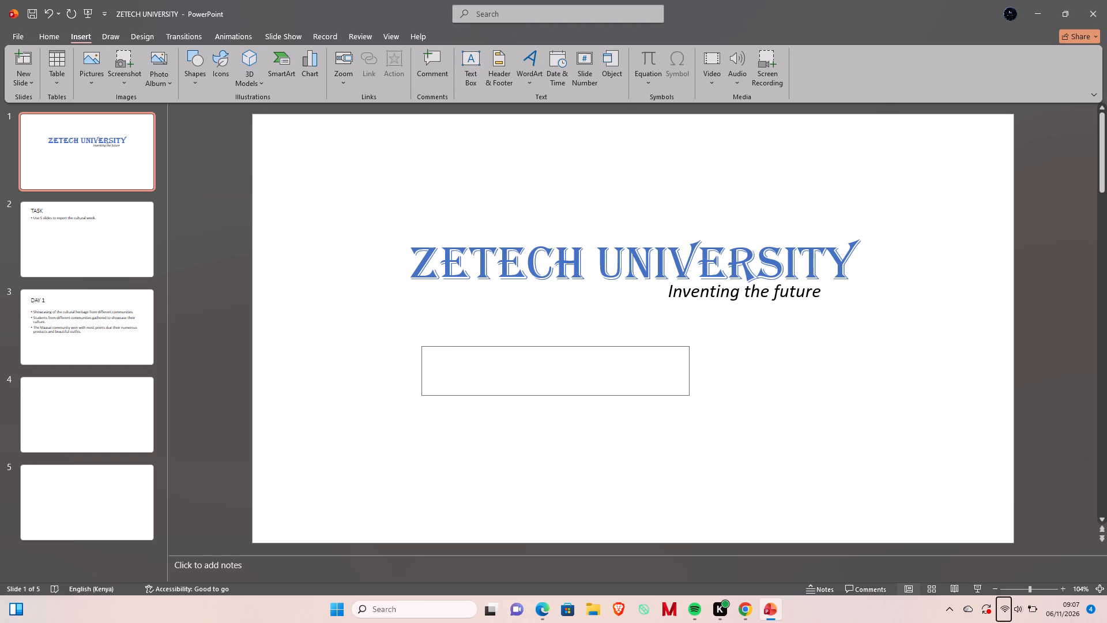
left_click_drag(689, 395, 713, 388)
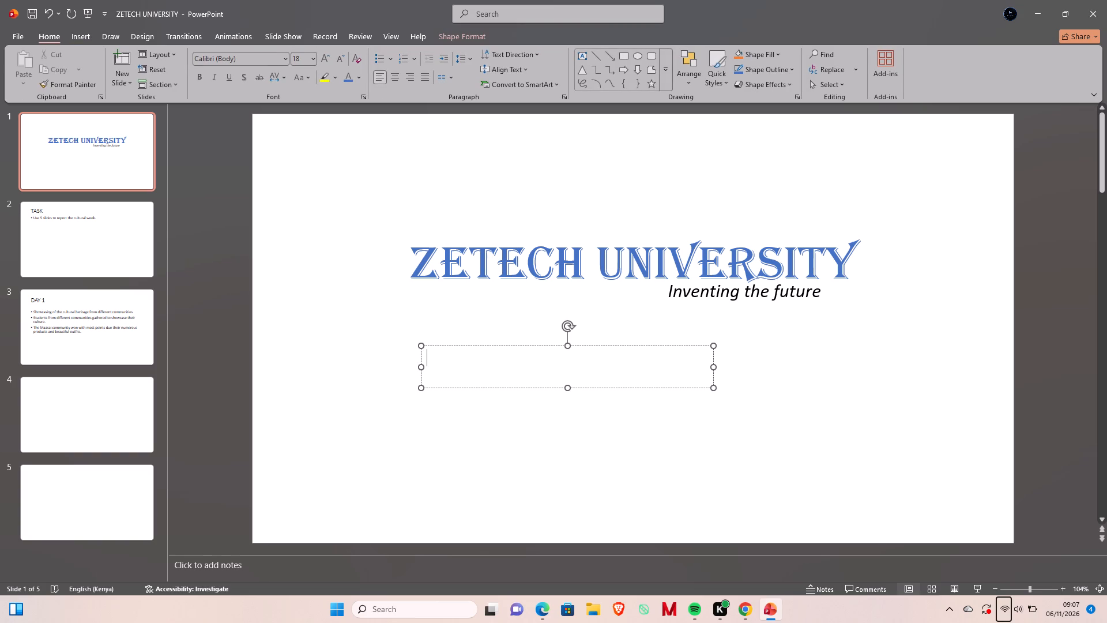
type("CU")
type("LTURE WEE")
key("k")
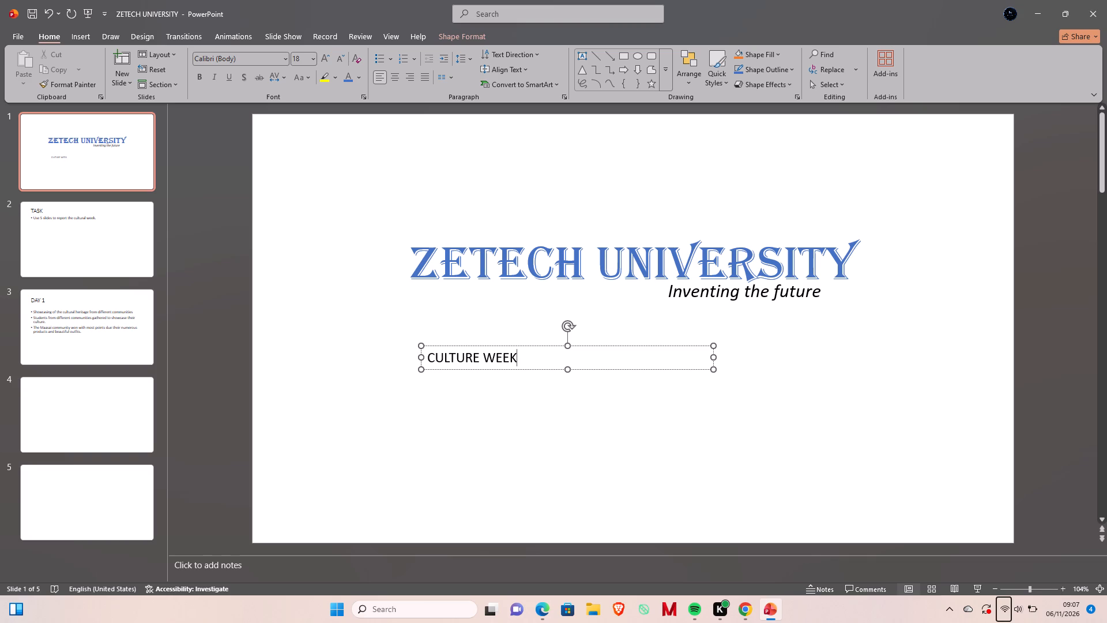
Make the CULTURE WEEK text bold and set its font size to 32.
left_click(569, 384)
left_click(544, 356)
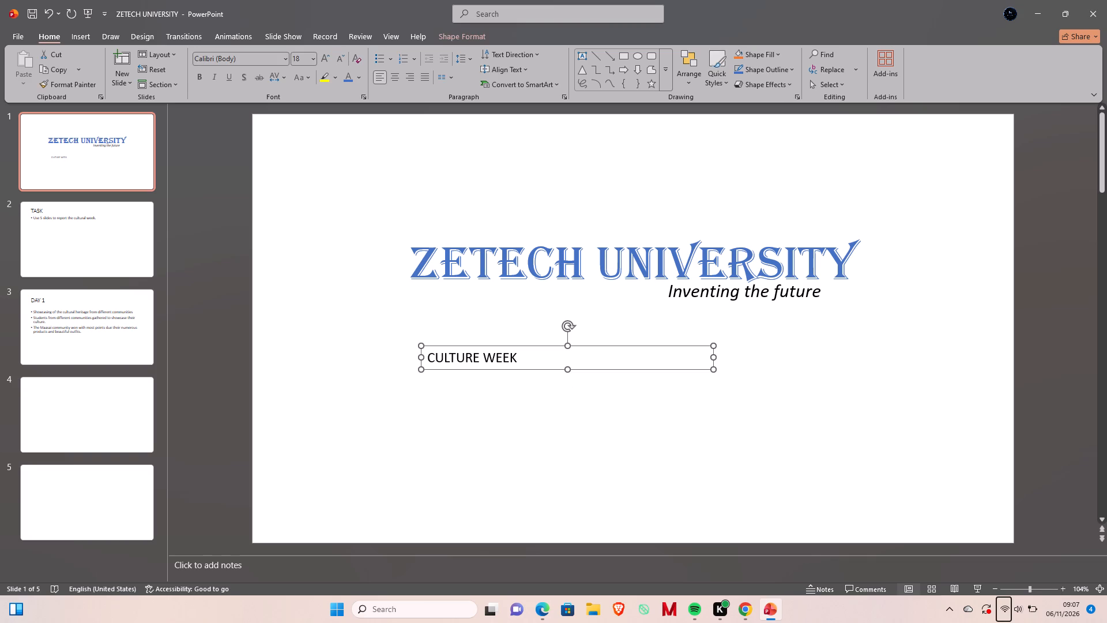
key("ctrl+b")
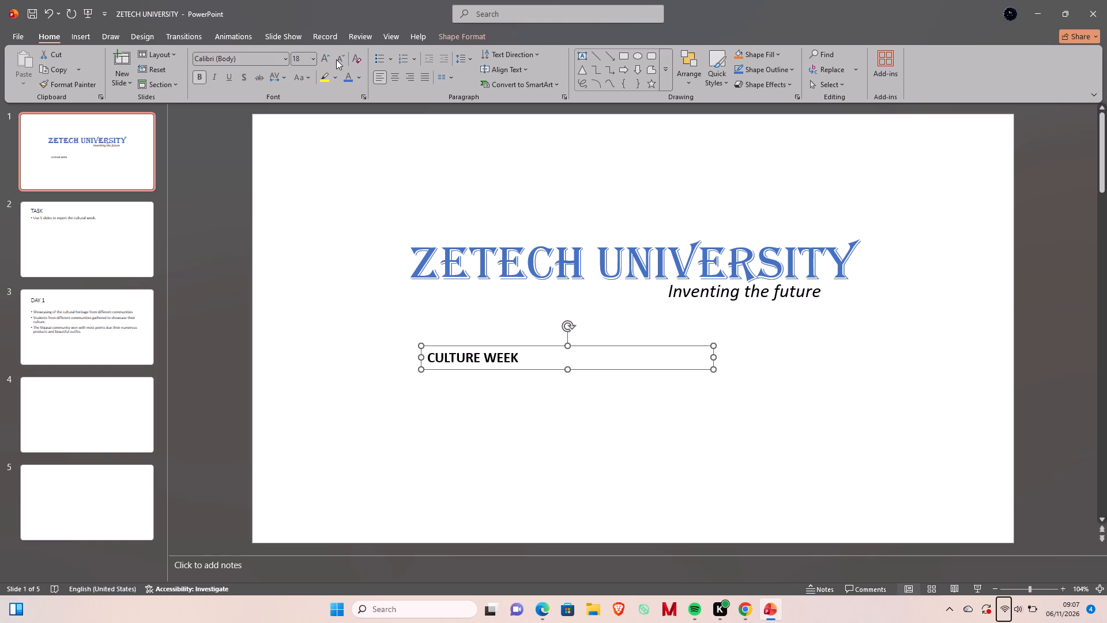
left_click(314, 59)
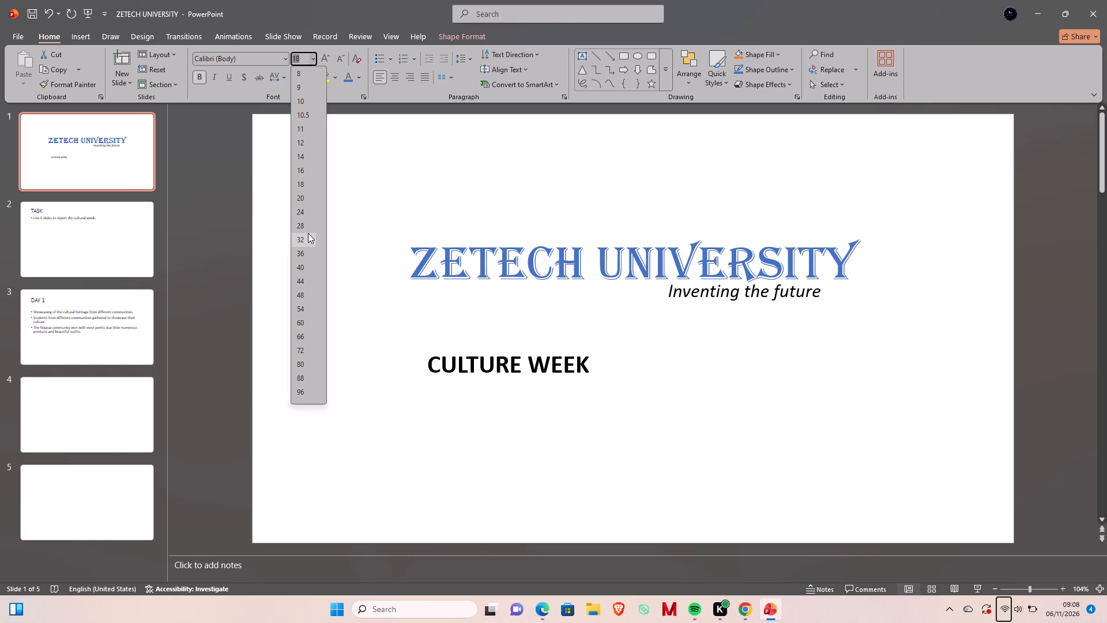
left_click(308, 233)
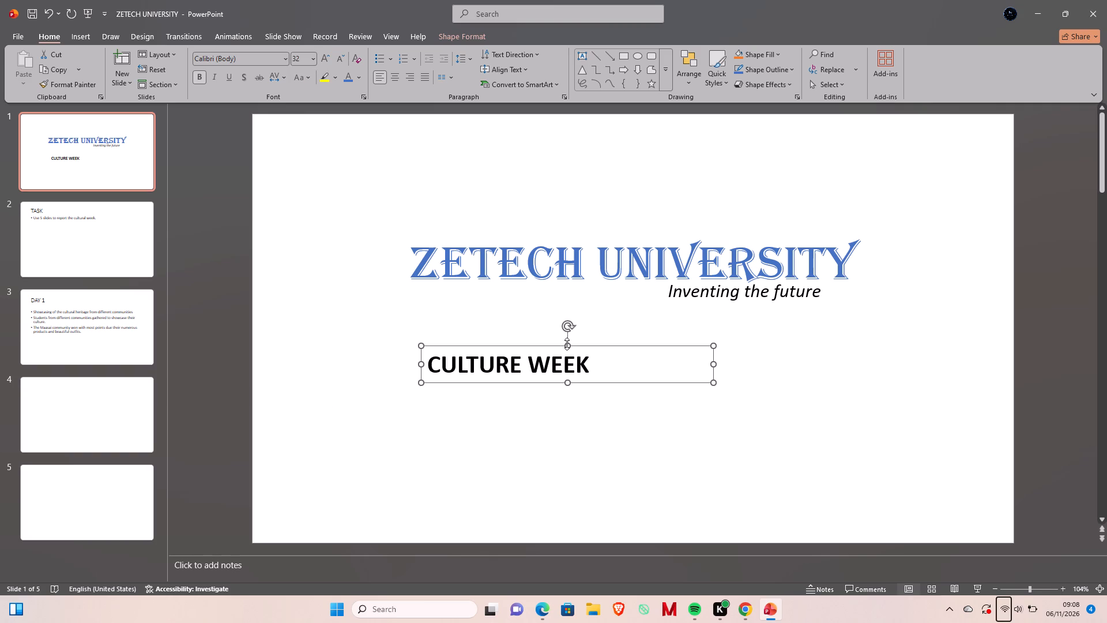
Move the CULTURE WEEK text box closer beneath the tagline and set its font to Algerian.
left_click_drag(556, 346, 616, 325)
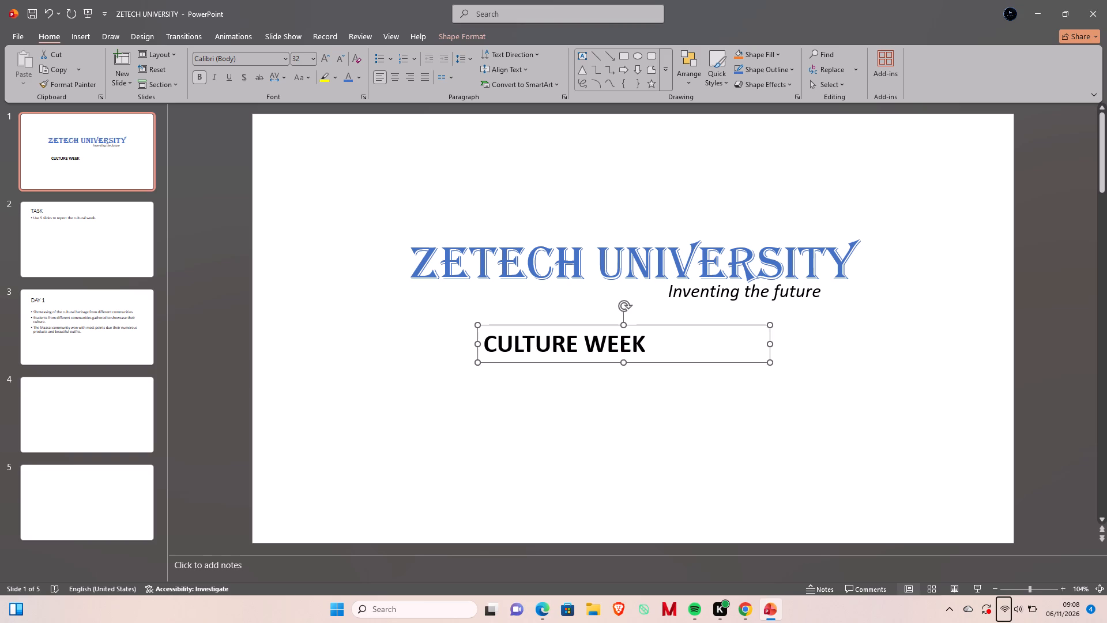
left_click(286, 55)
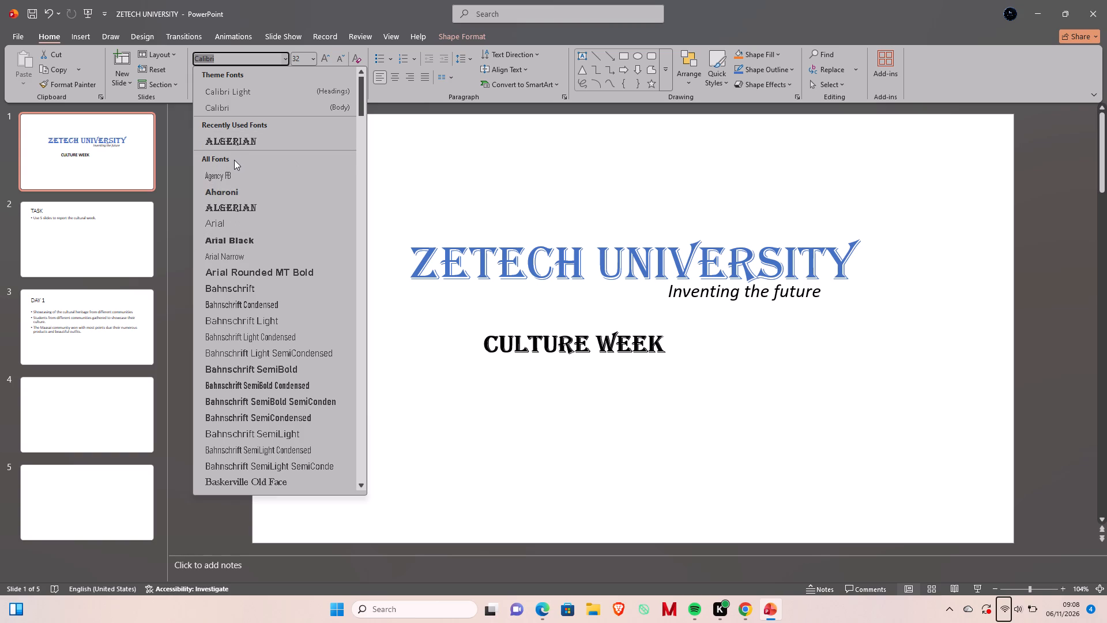
left_click(242, 138)
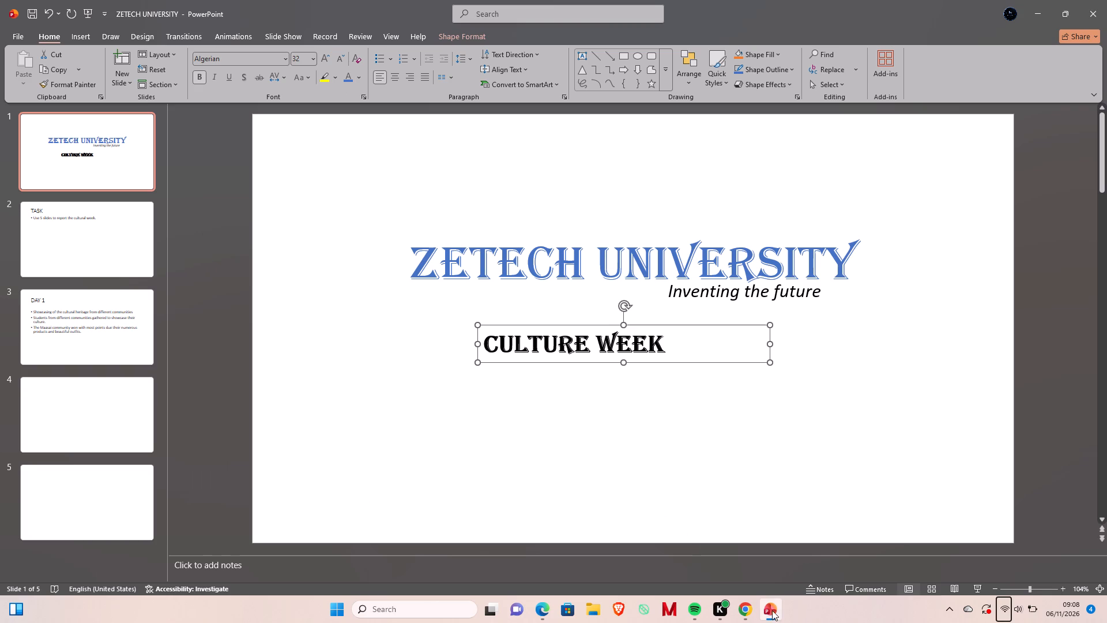
Switch to the class session and send "Samburu" as a message in the public chat.
left_click(742, 613)
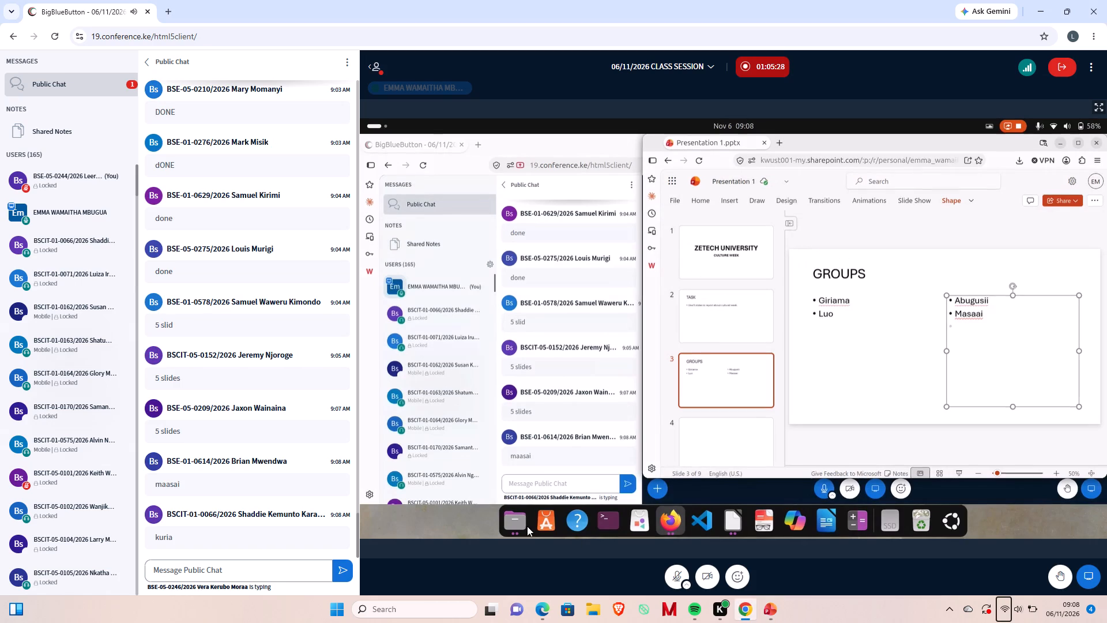
left_click(250, 574)
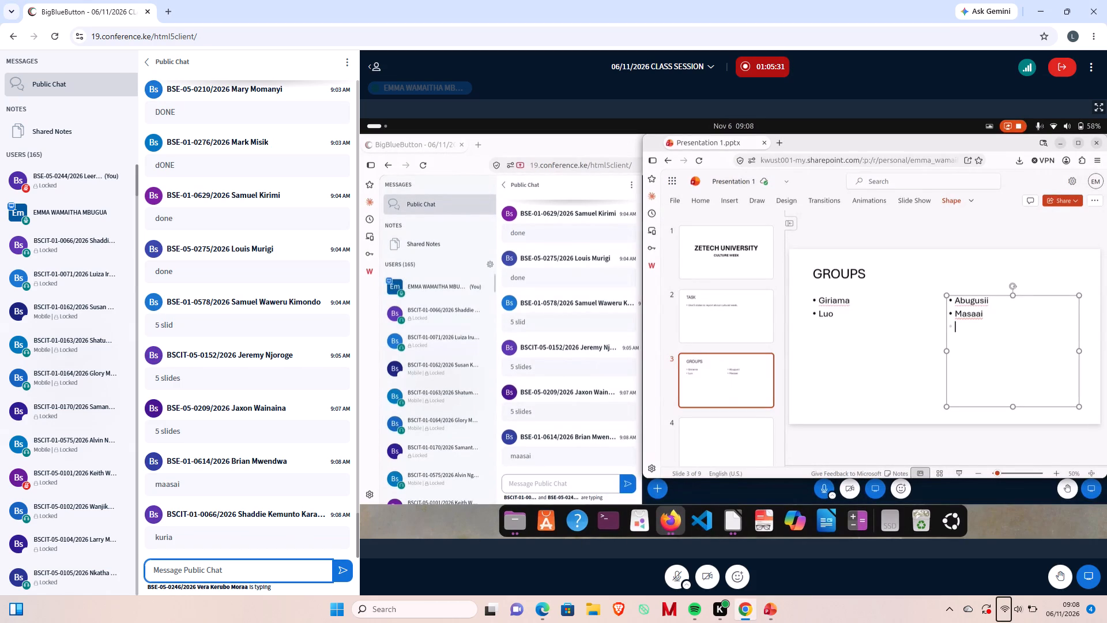
type("SAMBURU")
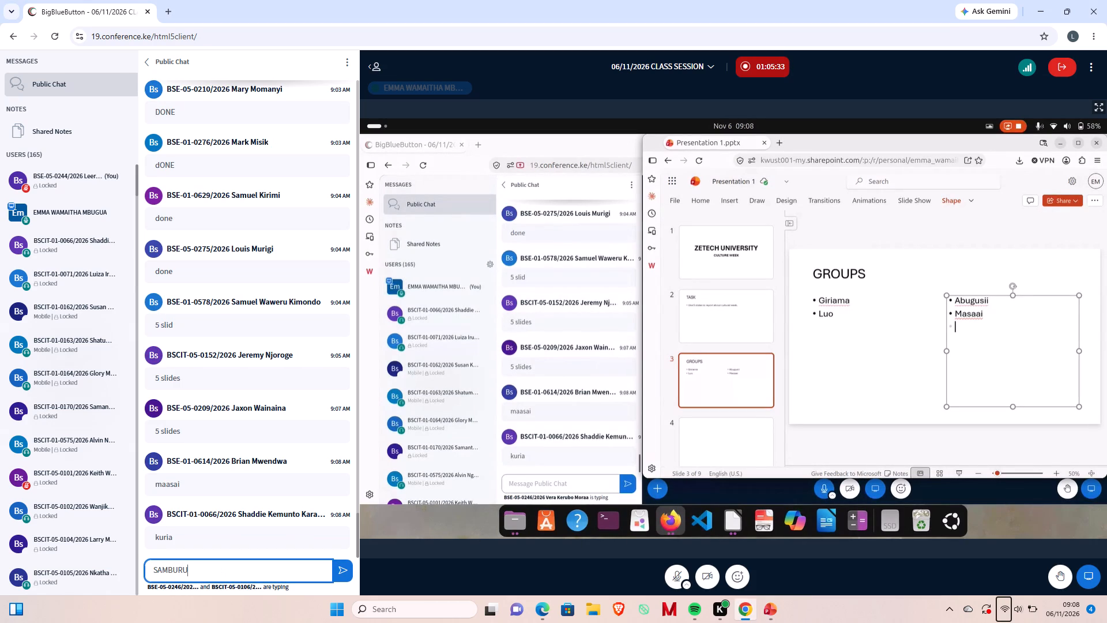
key("BackSpace")
key("BackSpace")
key("BackSpace")
key("BackSpace")
key("BackSpace")
key("BackSpace")
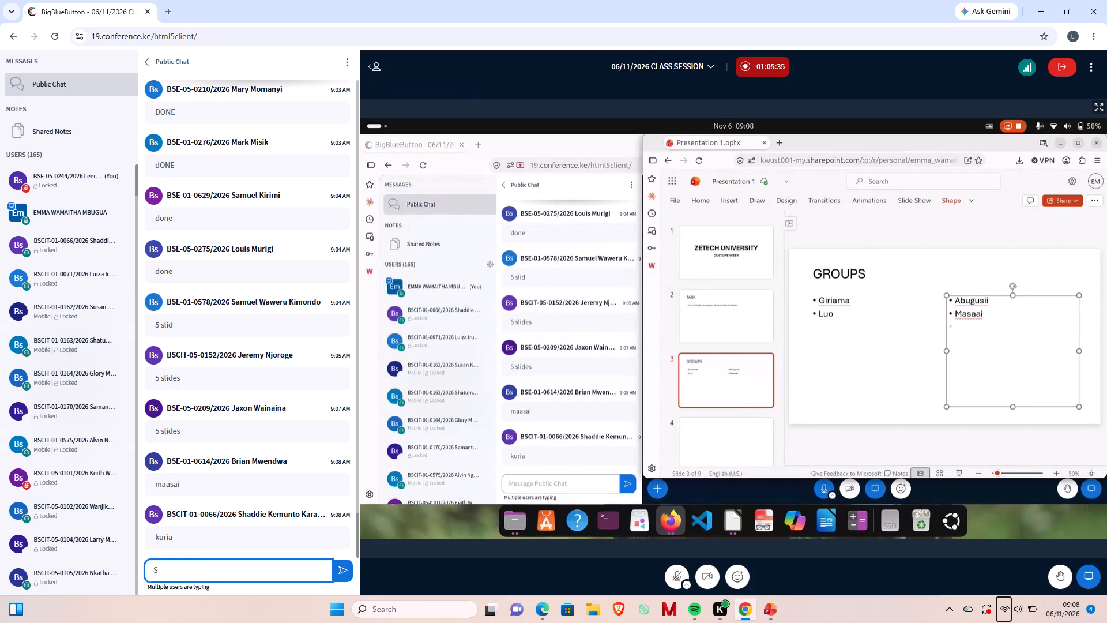
type("amburu")
key("Return")
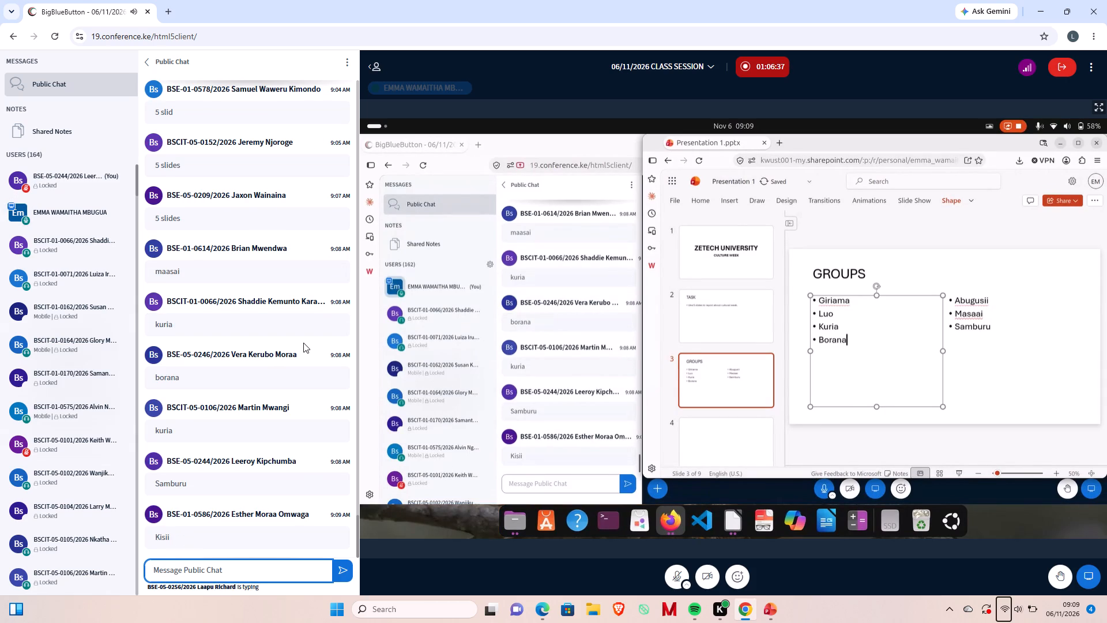
Check the latest public chat replies and the presenter's shared slides in the class session against the title slide.
scroll(303, 343, "down", 1)
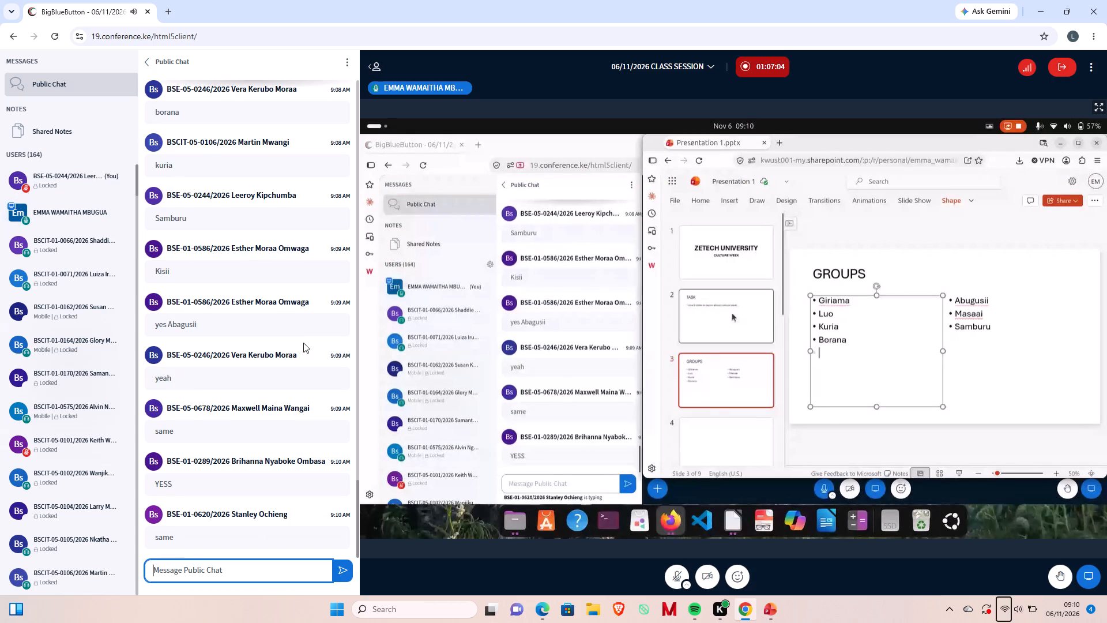
left_click(774, 609)
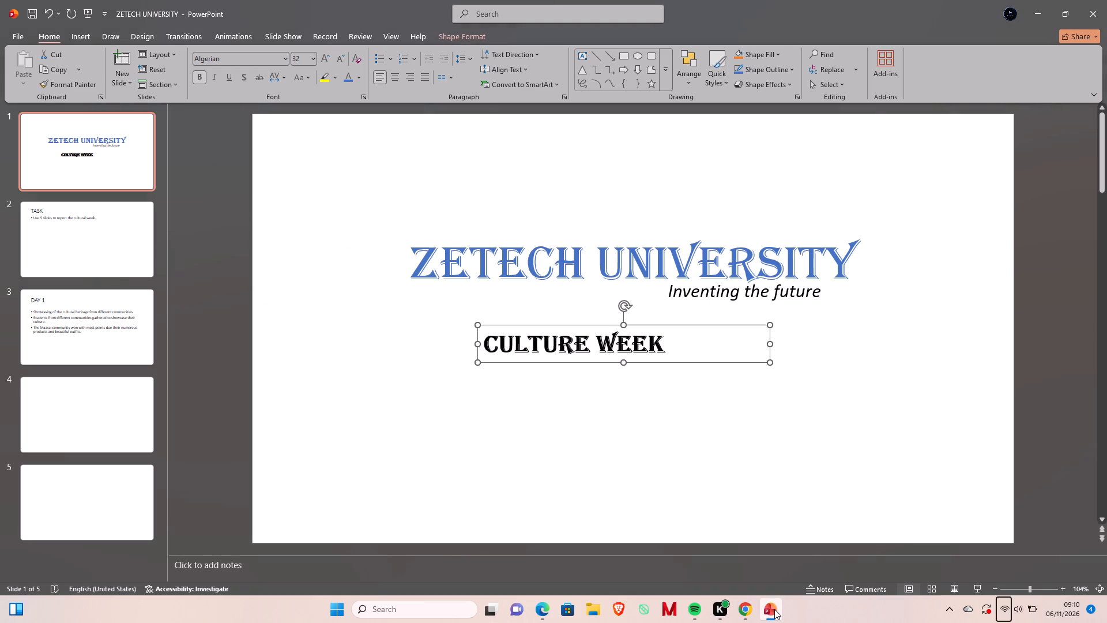
left_click(754, 622)
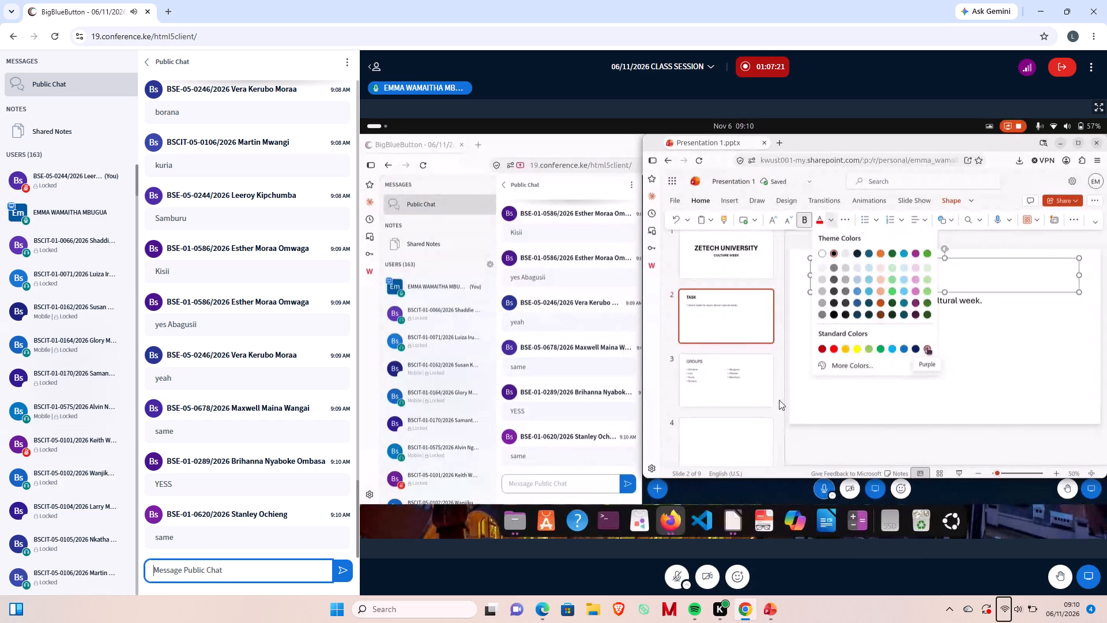
Switch to the ZETECH UNIVERSITY presentation in PowerPoint and deselect the CULTURE WEEK text box on the title slide.
left_click(763, 611)
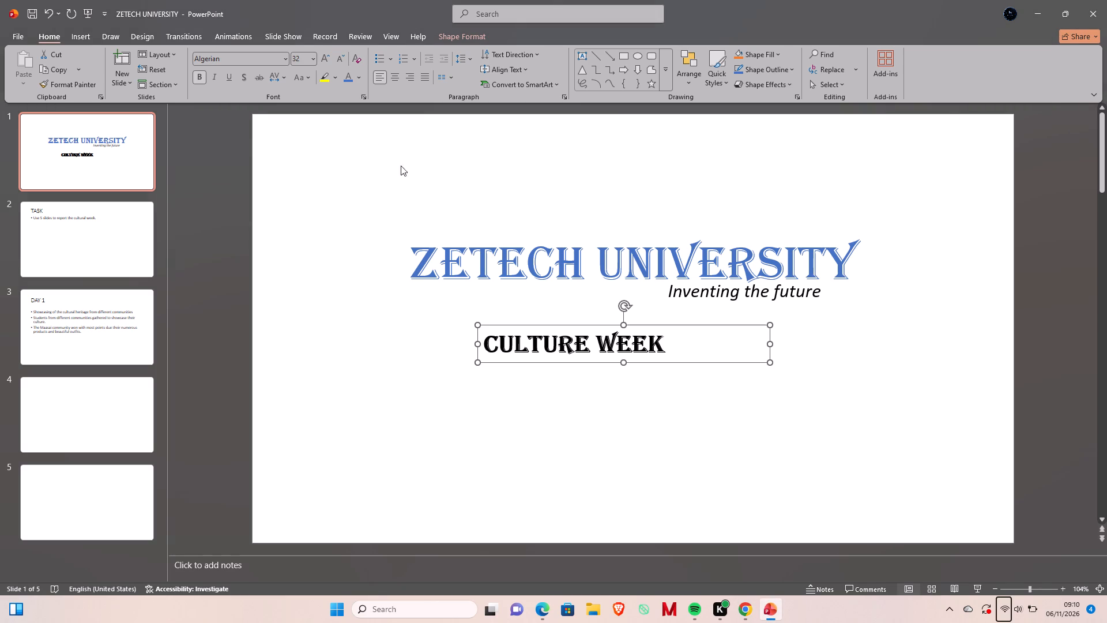
left_click(368, 213)
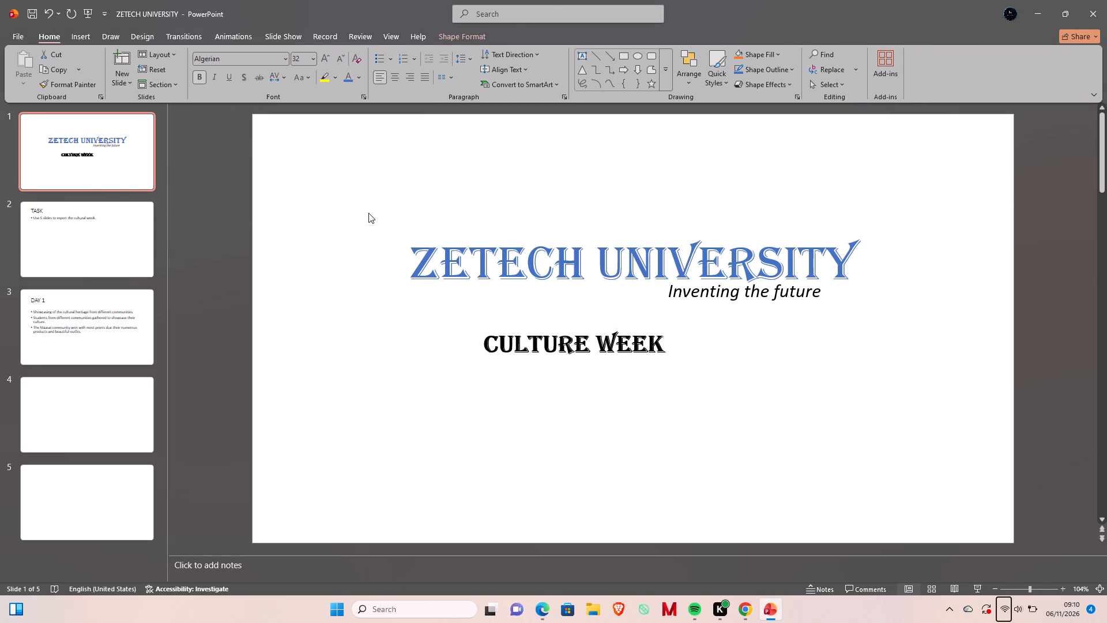
left_click(382, 203)
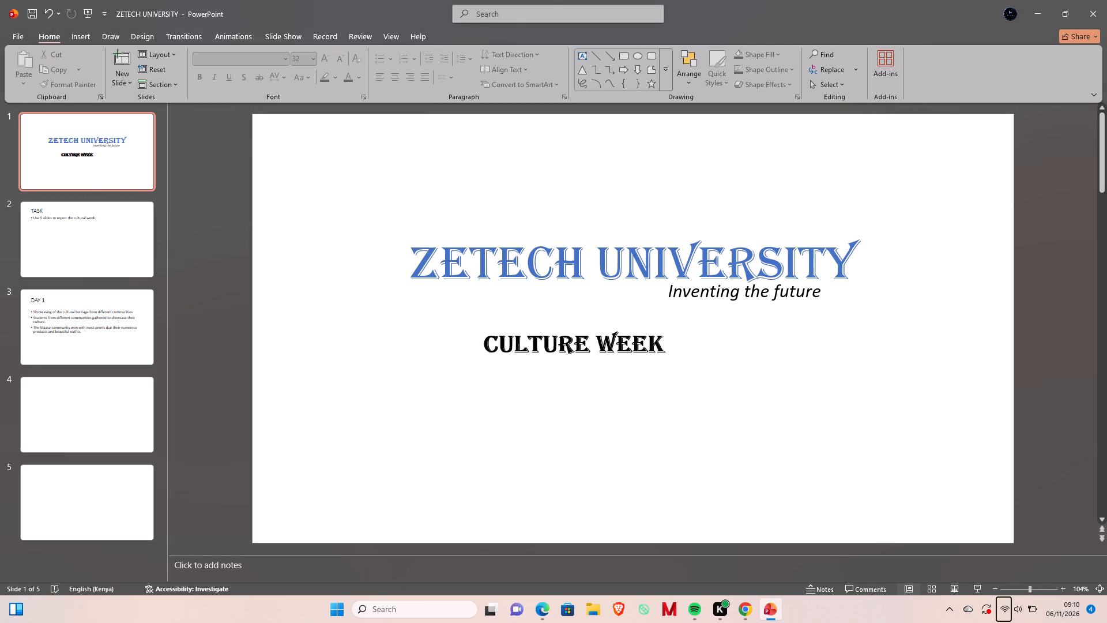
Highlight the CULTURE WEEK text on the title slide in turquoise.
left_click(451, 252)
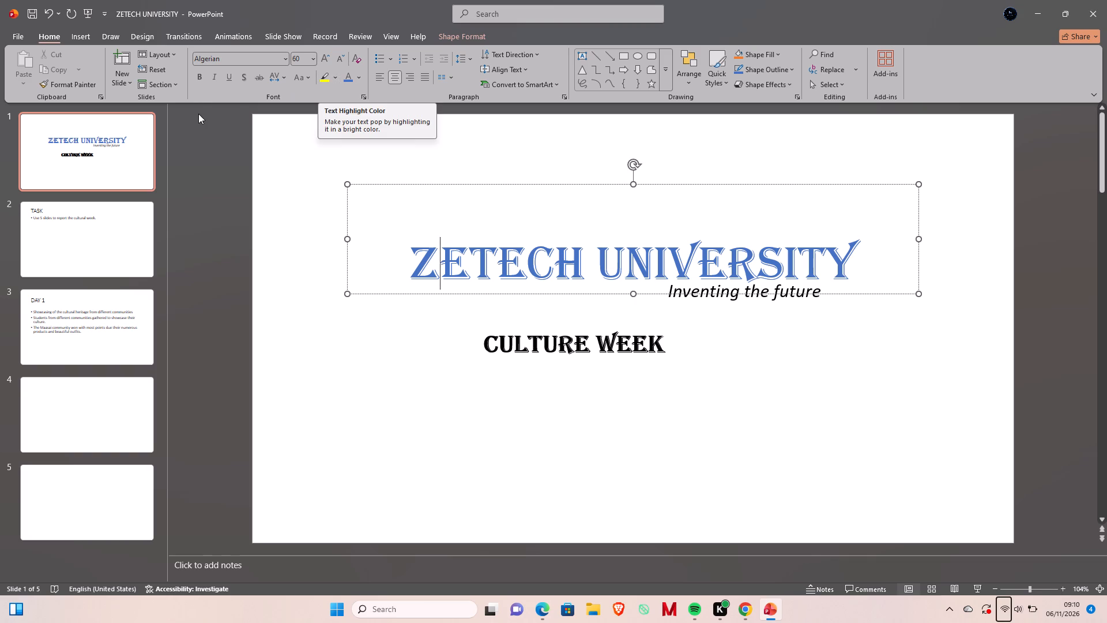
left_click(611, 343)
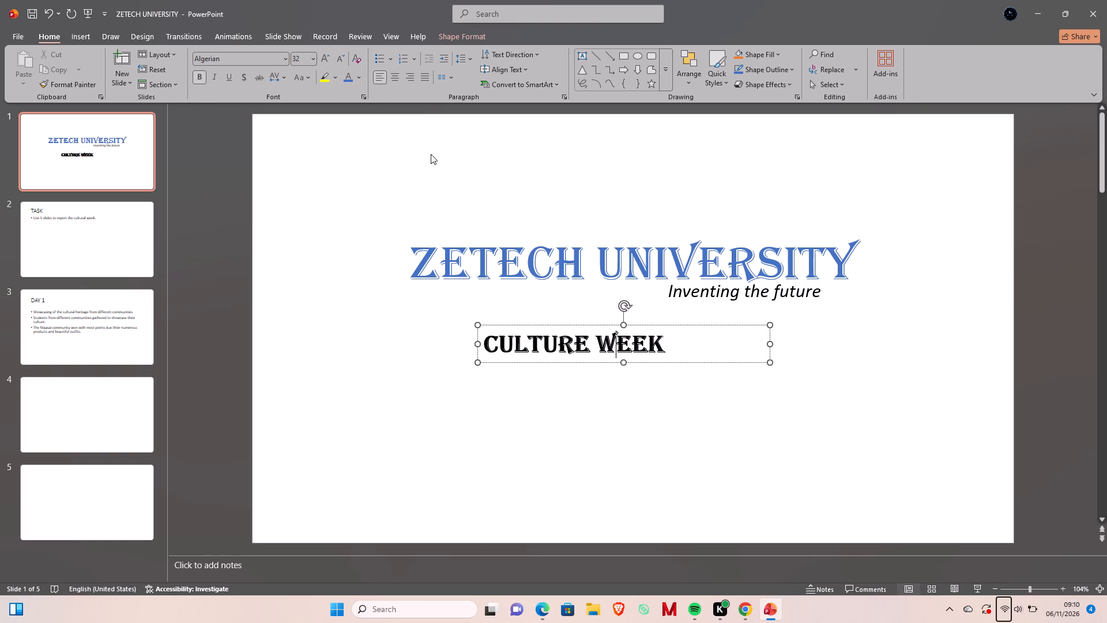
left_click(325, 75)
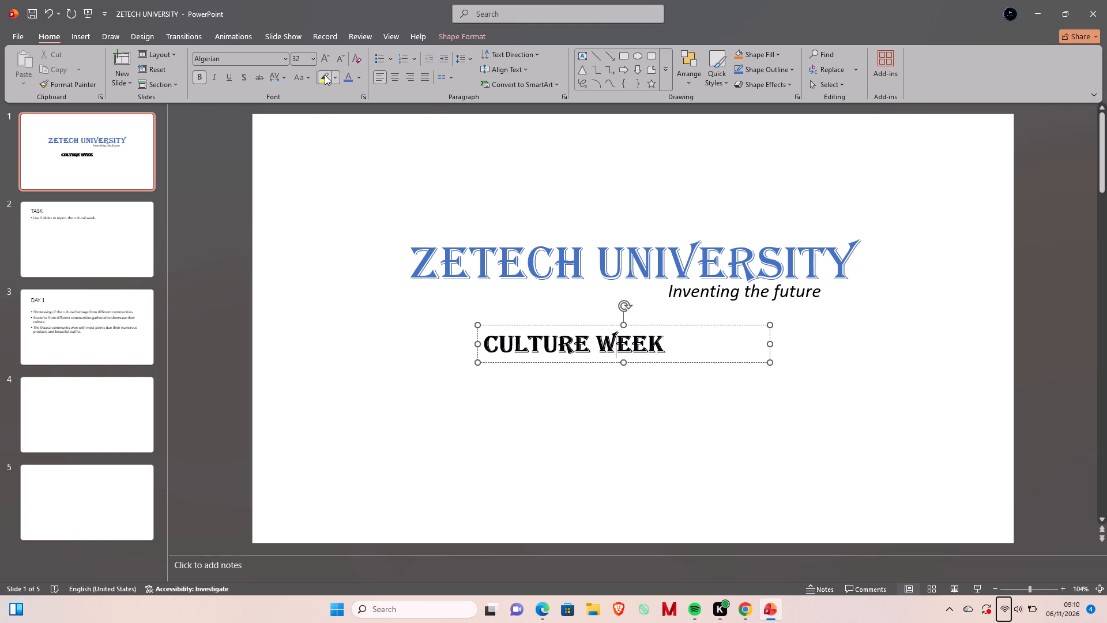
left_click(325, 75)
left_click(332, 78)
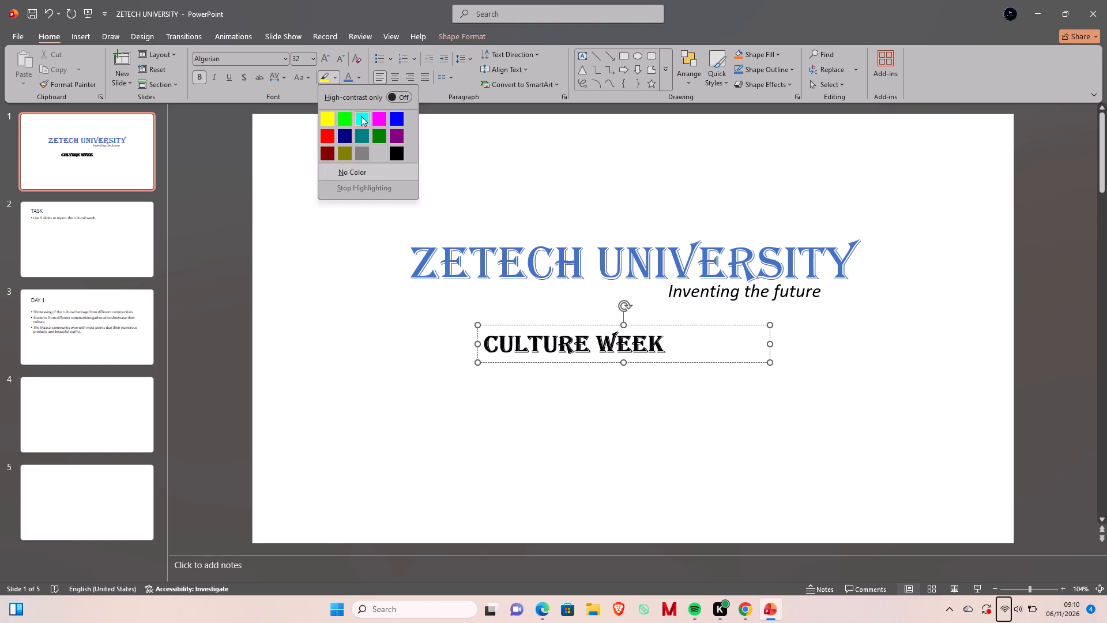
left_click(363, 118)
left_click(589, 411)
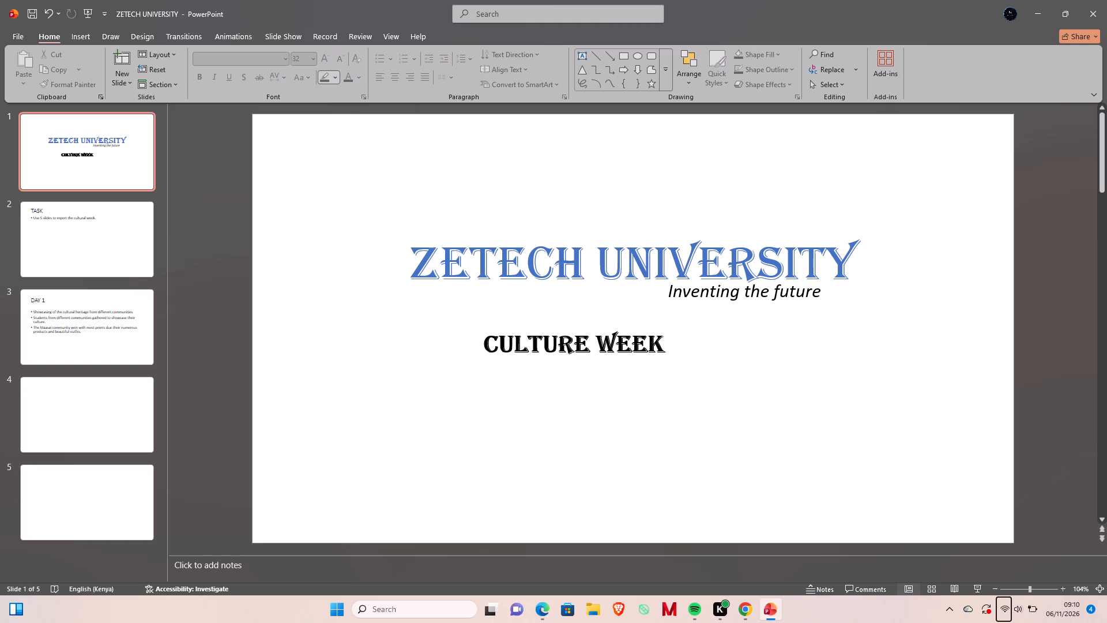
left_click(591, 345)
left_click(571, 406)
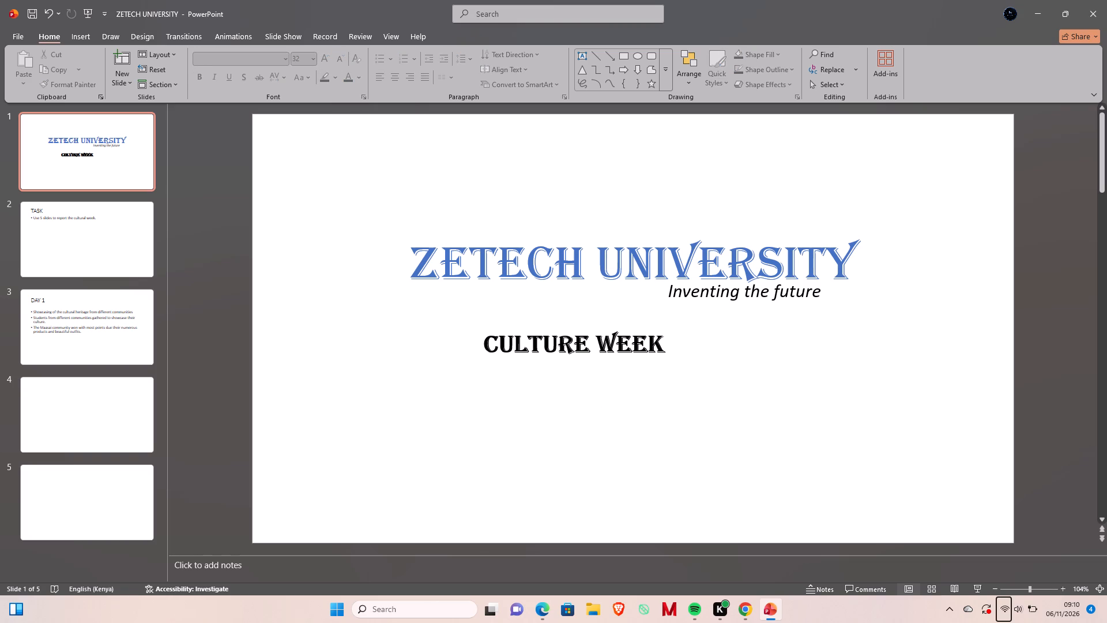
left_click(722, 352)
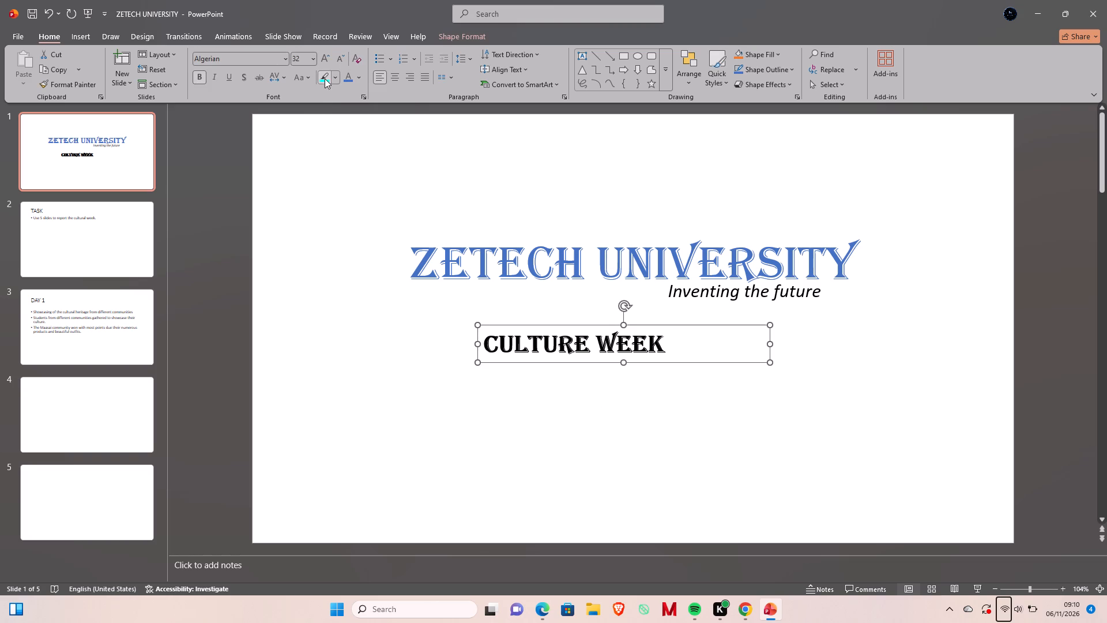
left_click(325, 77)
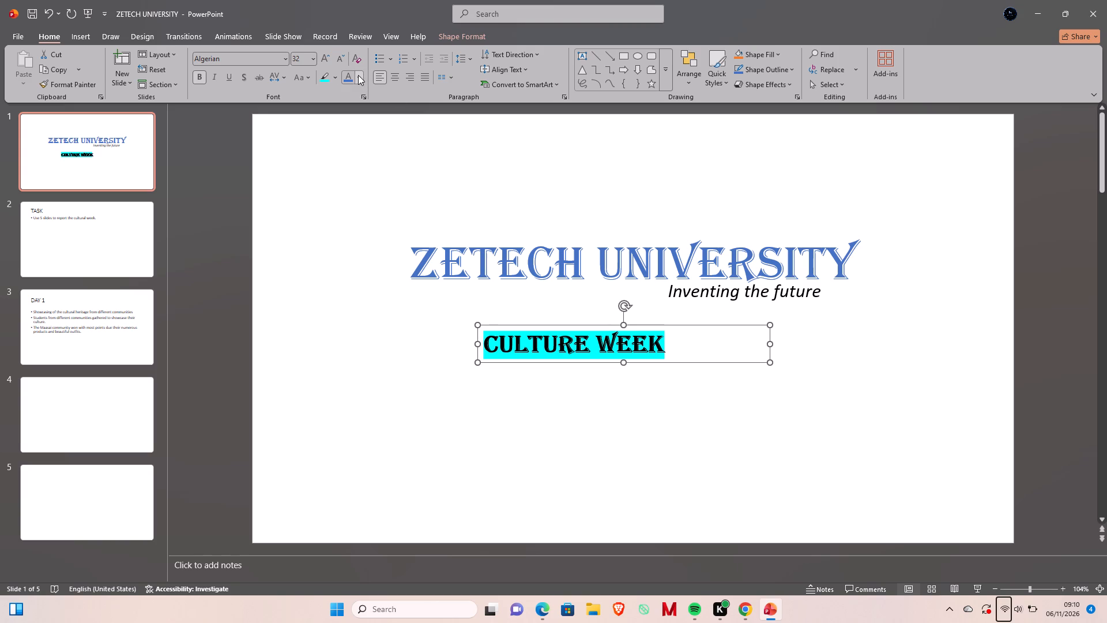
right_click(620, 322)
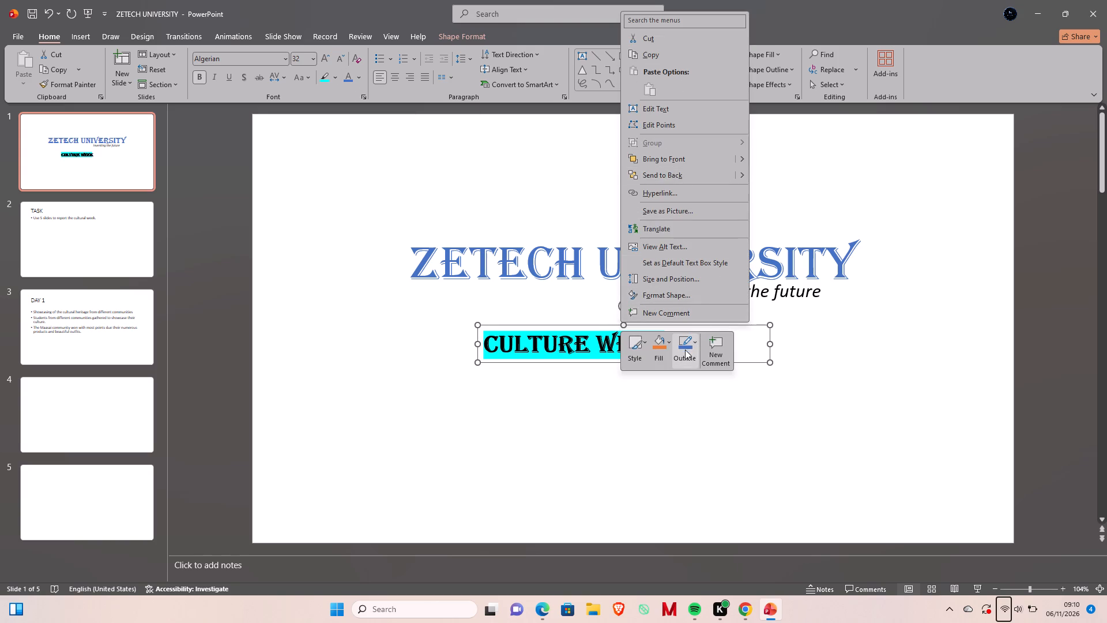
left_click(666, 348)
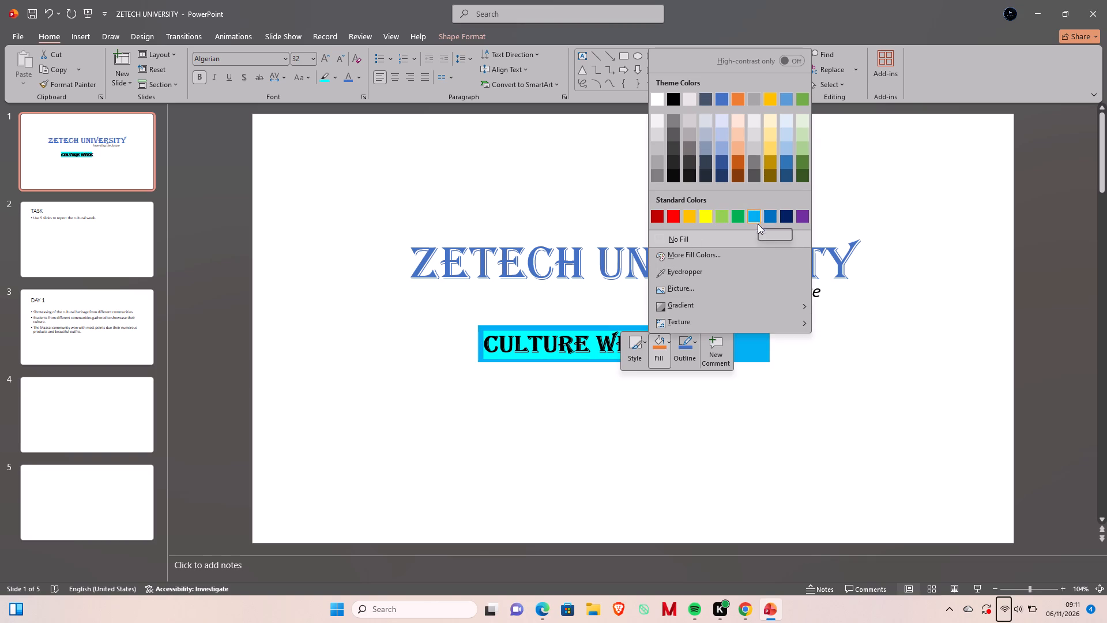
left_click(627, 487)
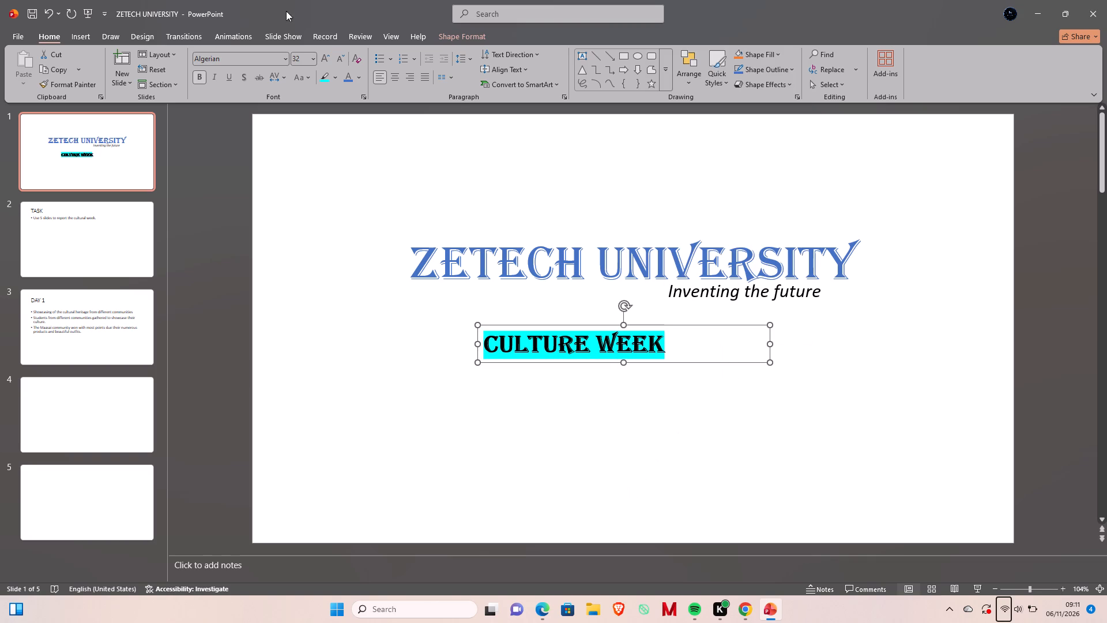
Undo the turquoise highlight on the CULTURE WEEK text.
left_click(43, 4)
Fill the CULTURE WEEK text box with the standard purple colour.
right_click(622, 322)
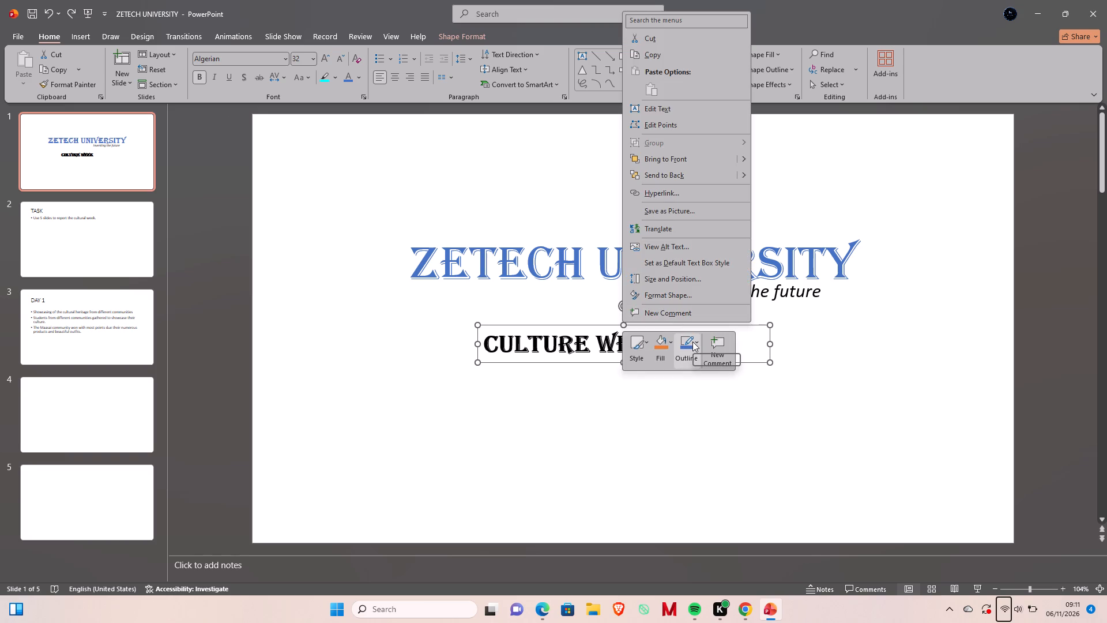
left_click(692, 341)
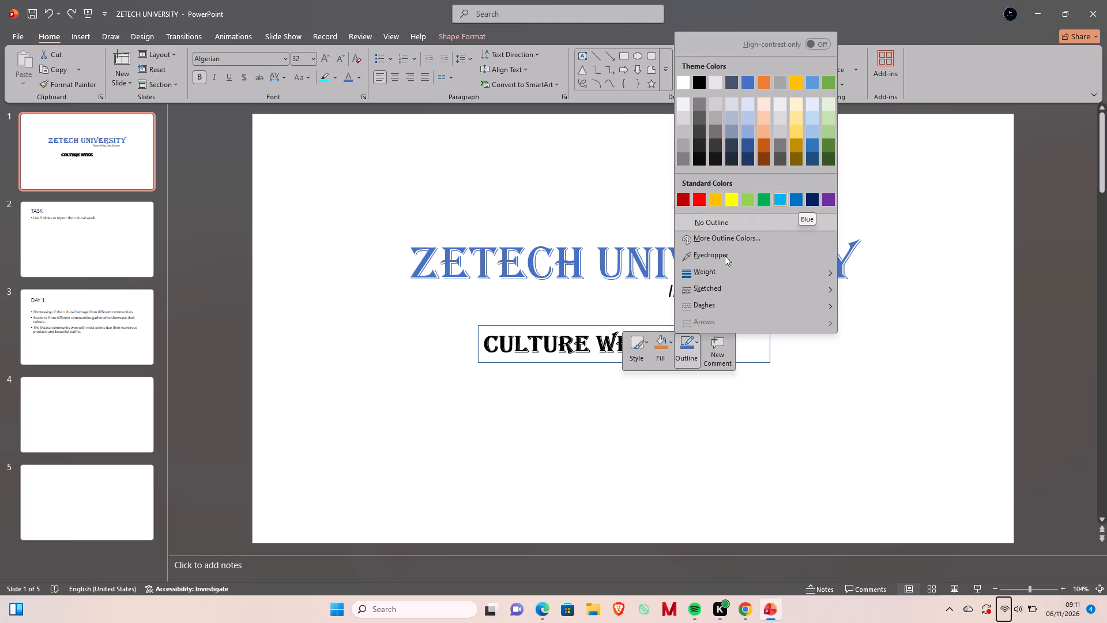
left_click(671, 344)
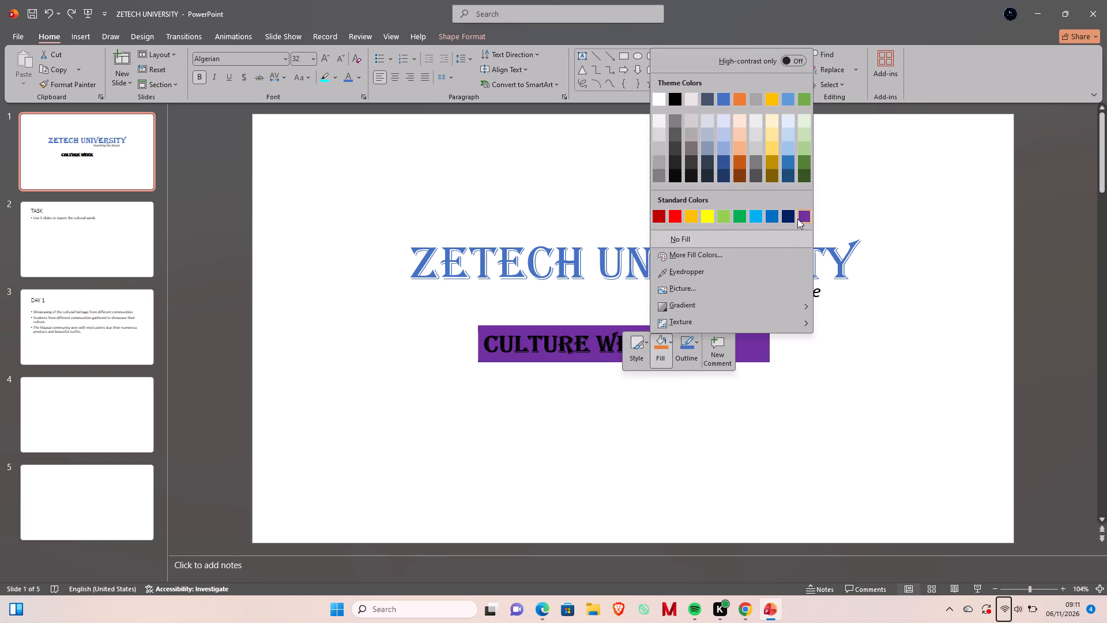
left_click(797, 219)
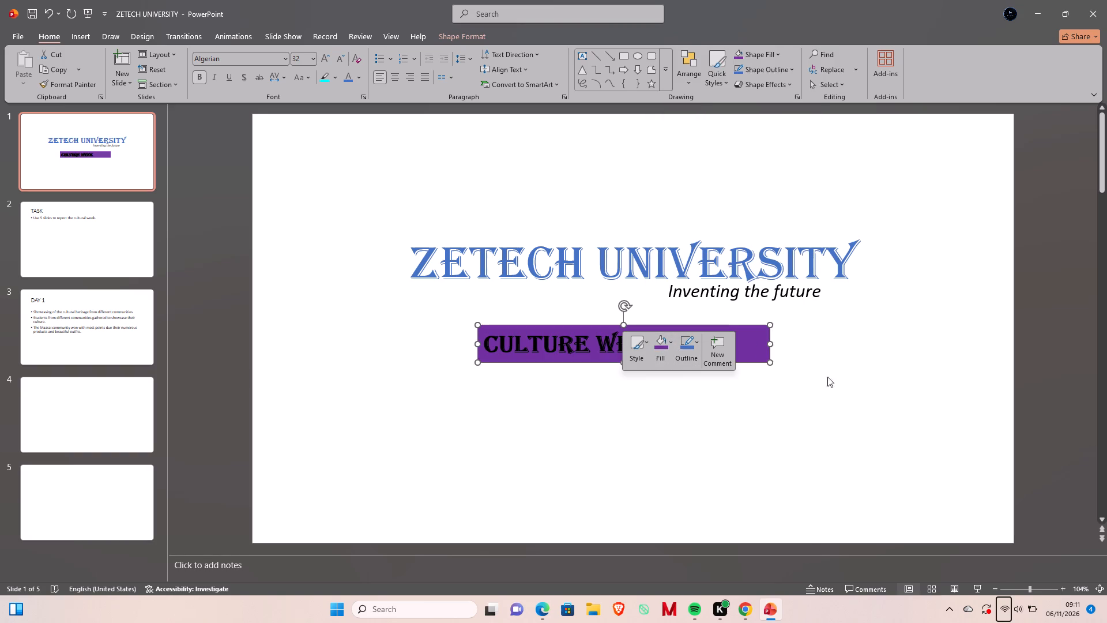
left_click(818, 414)
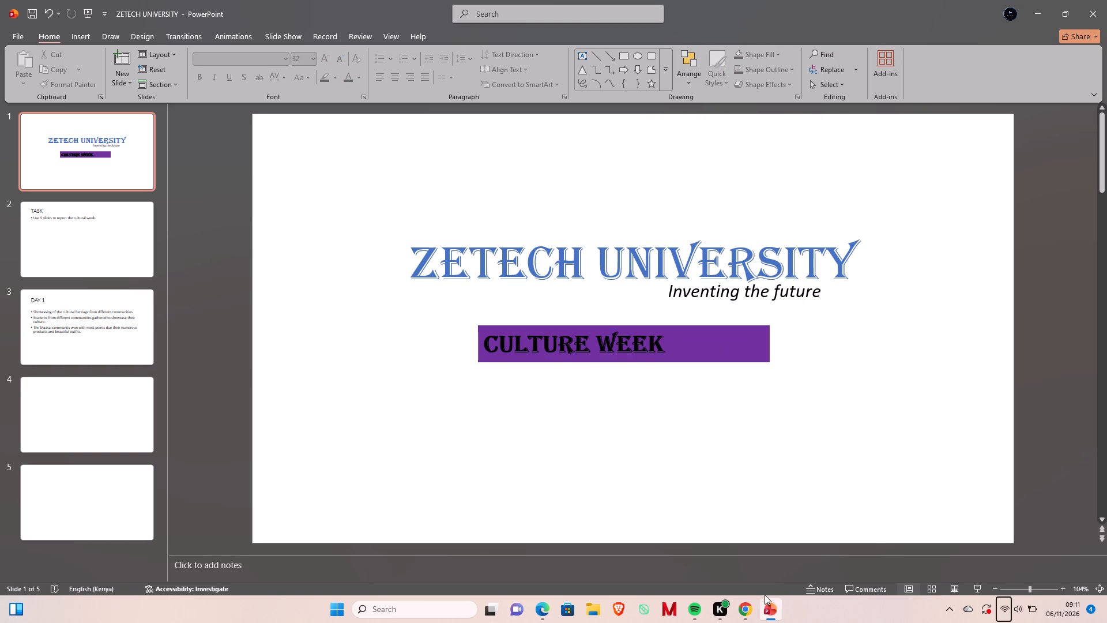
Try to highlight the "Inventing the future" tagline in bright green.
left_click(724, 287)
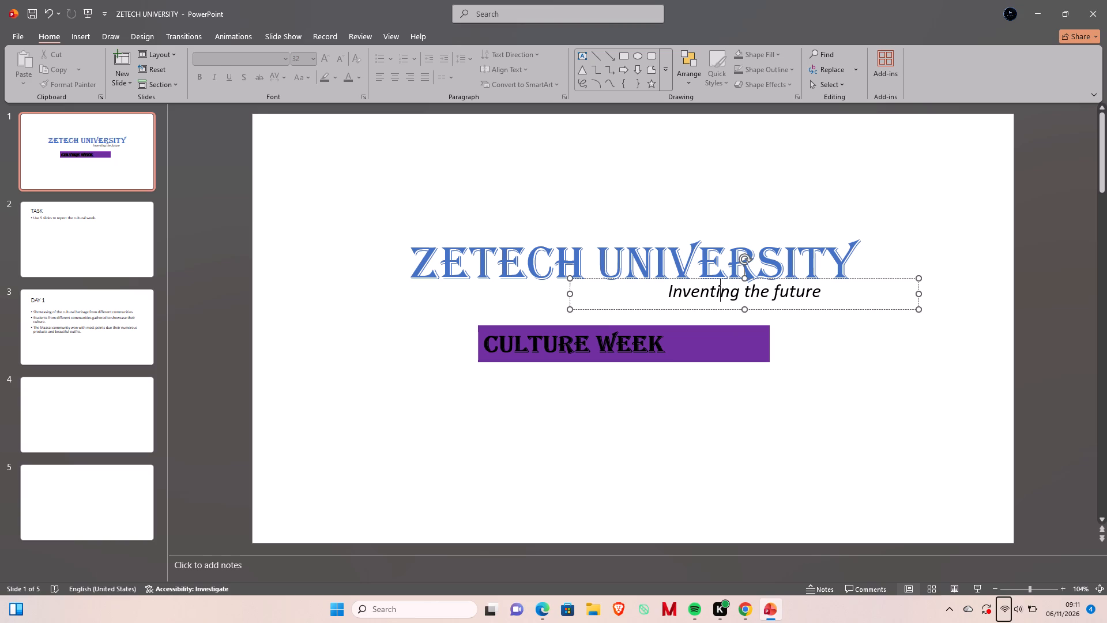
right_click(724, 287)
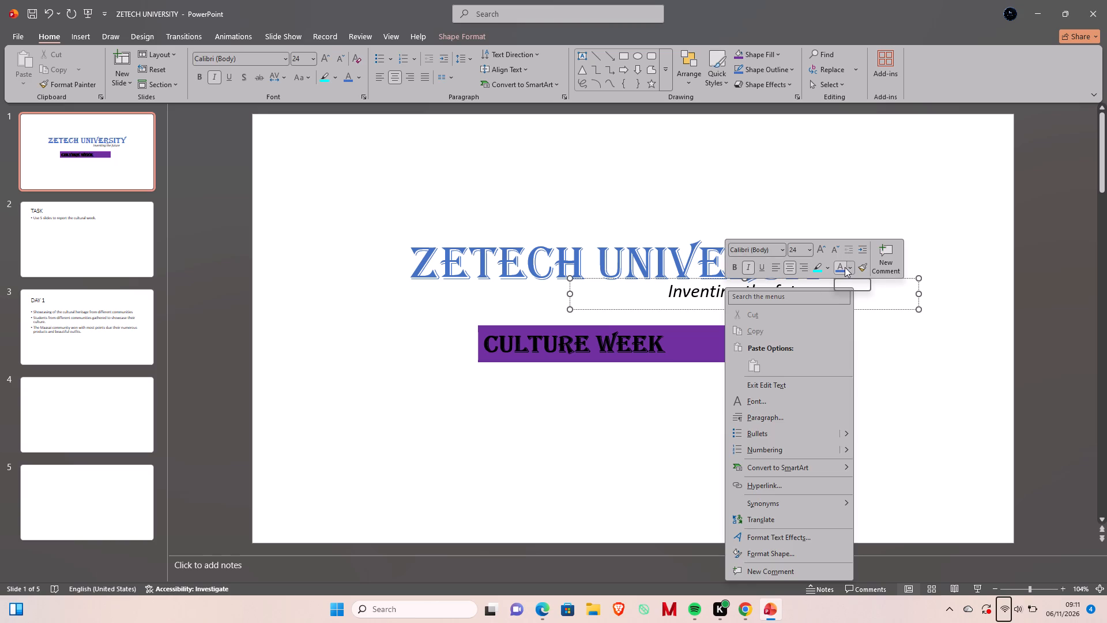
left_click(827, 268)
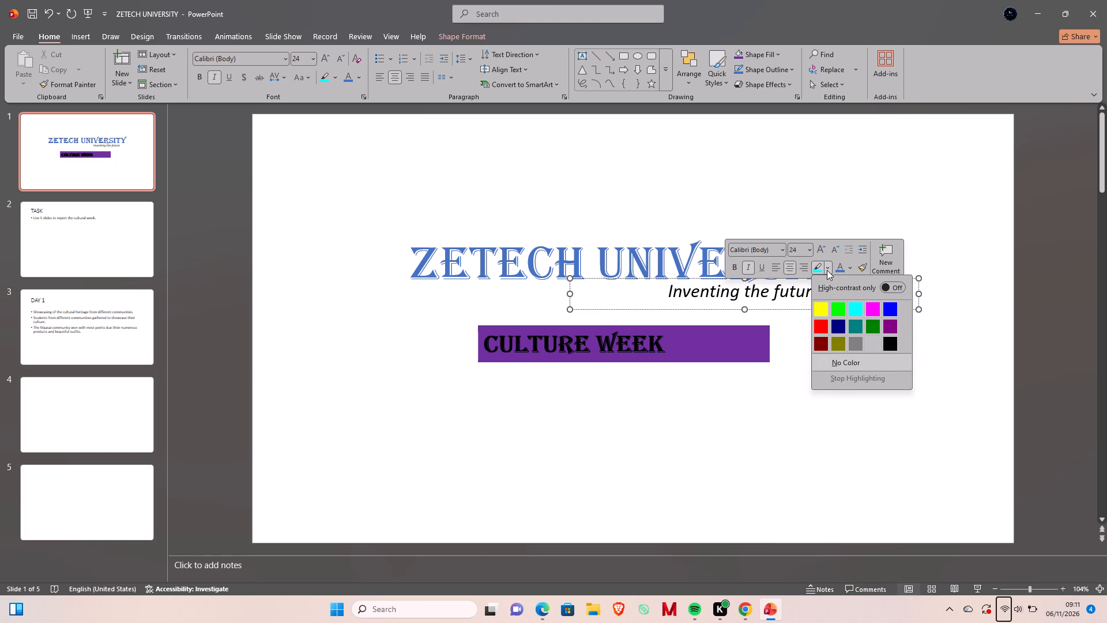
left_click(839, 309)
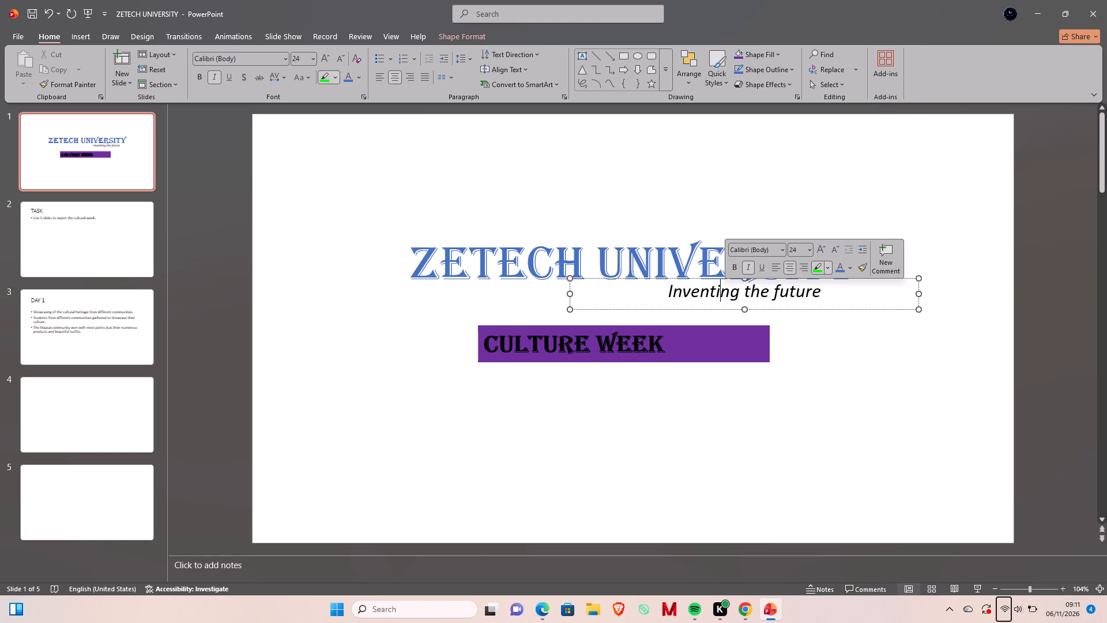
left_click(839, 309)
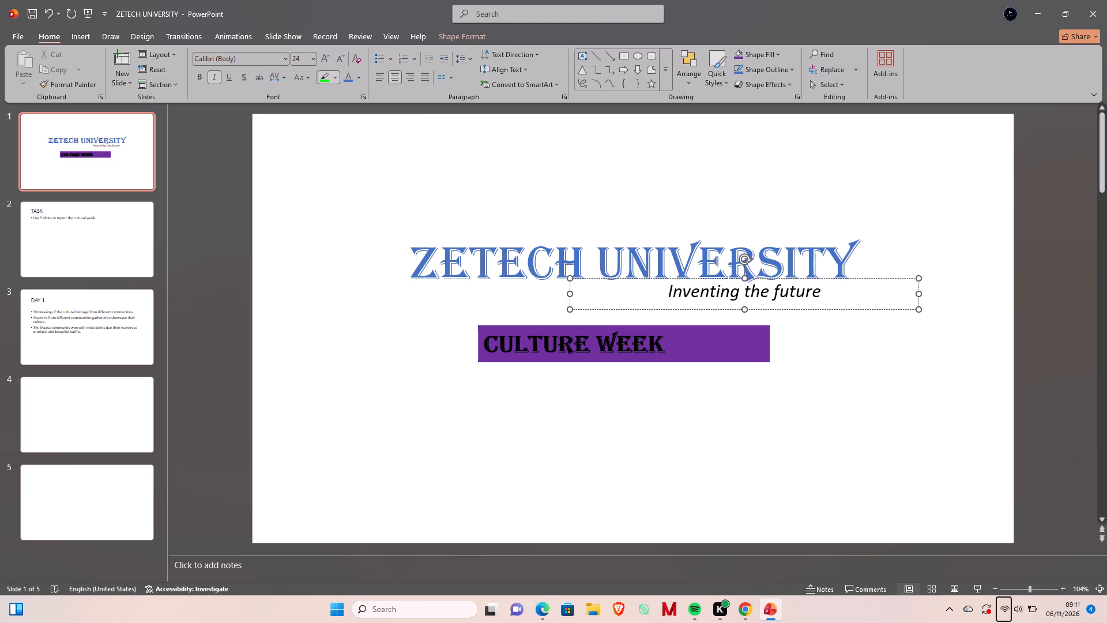
Fill the "Inventing the future" tagline text box with the standard blue colour.
right_click(852, 306)
left_click(903, 326)
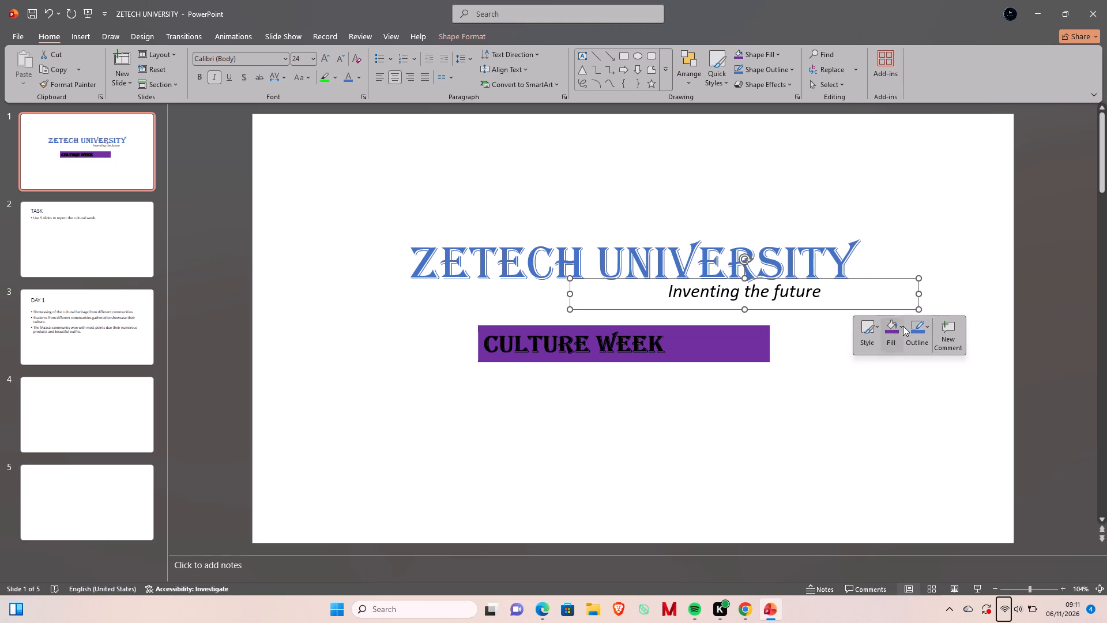
left_click(1008, 198)
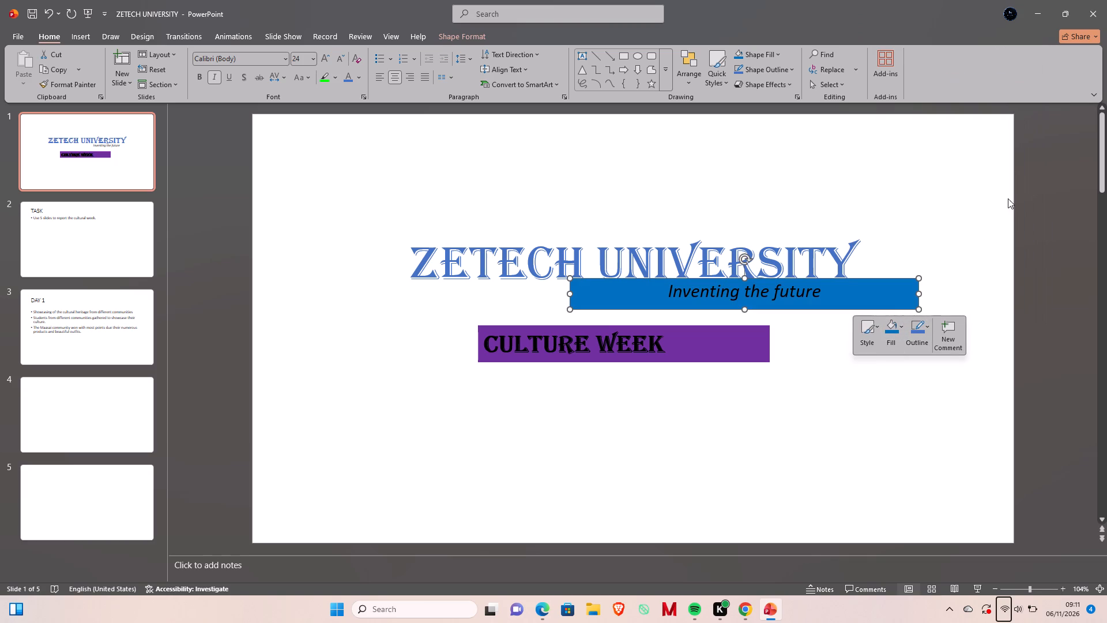
left_click(883, 423)
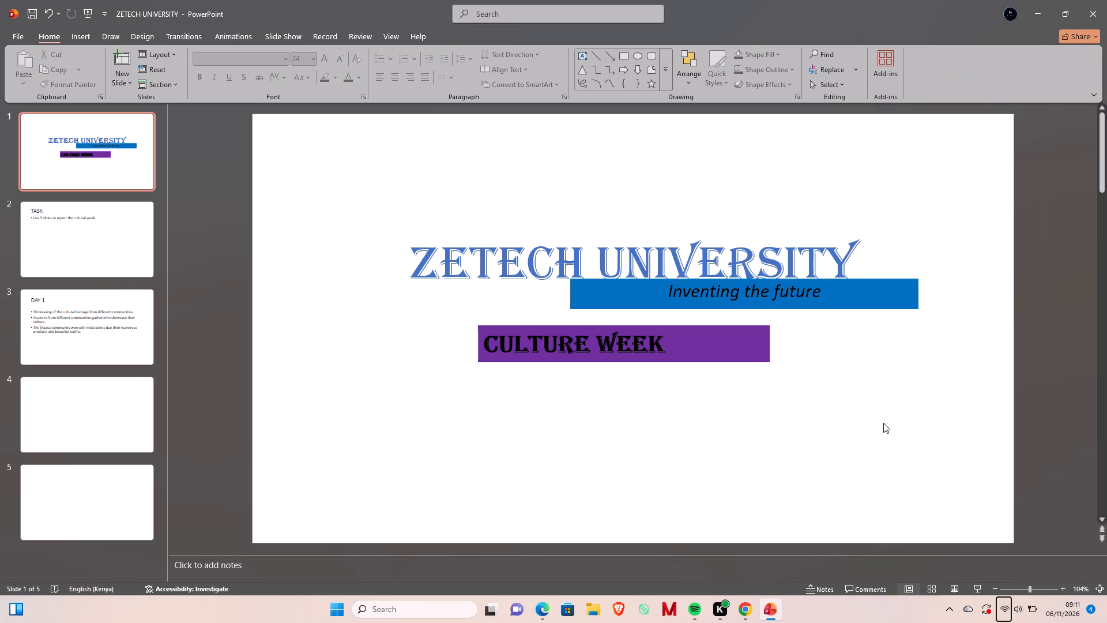
Narrow the "Inventing the future" text box from both sides so its fill fits more closely around the tagline beneath UNIVERSITY.
left_click(893, 270)
left_click(864, 316)
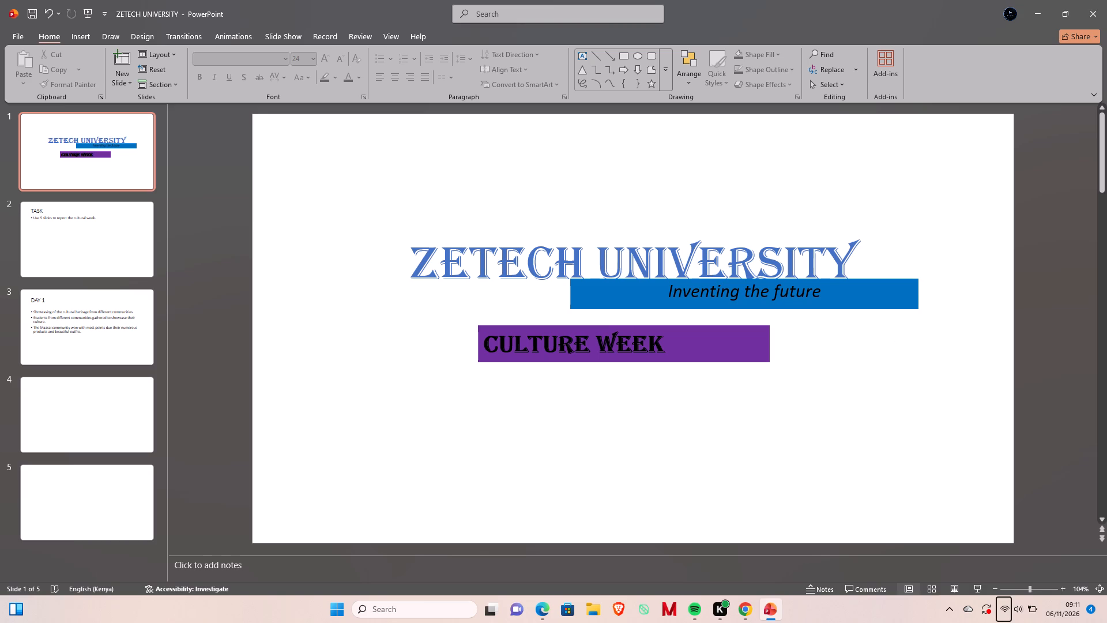
left_click(874, 288)
left_click_drag(918, 294, 905, 293)
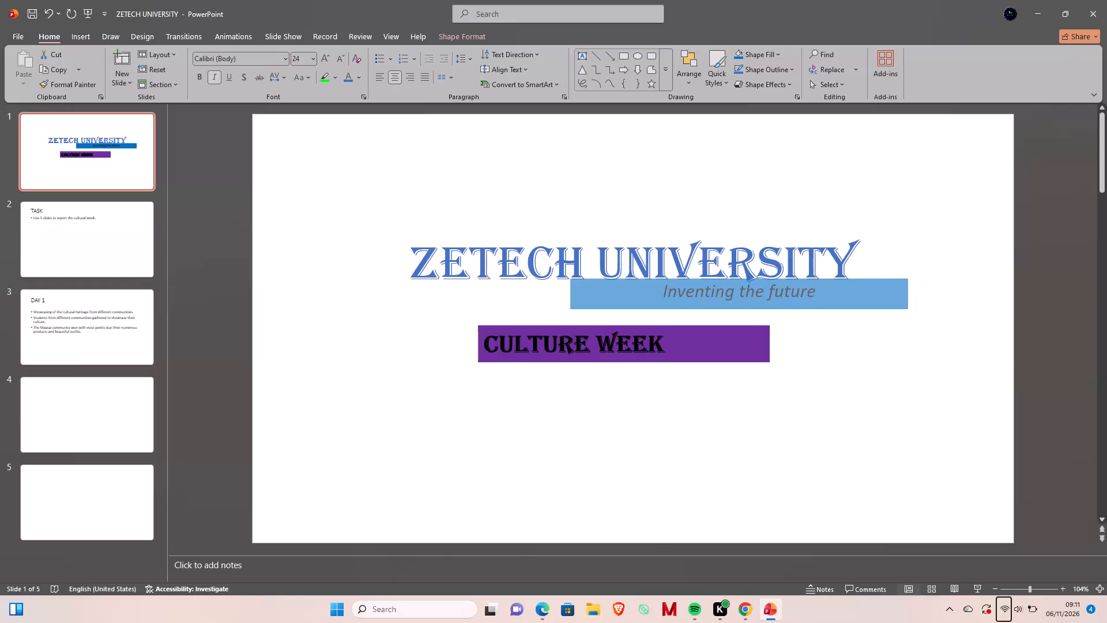
left_click_drag(905, 293, 853, 293)
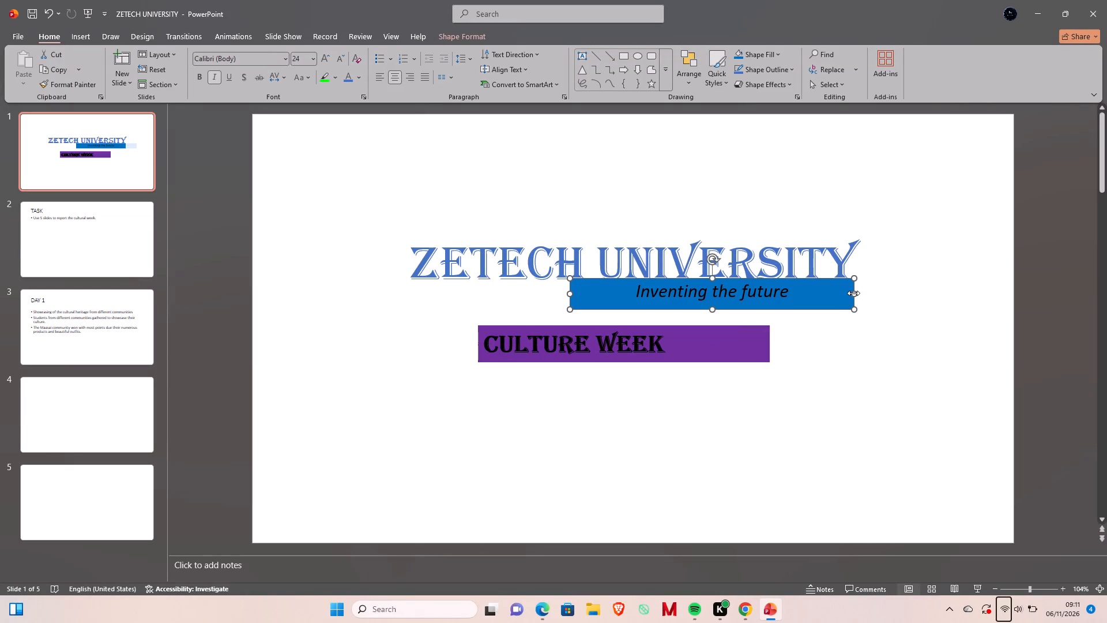
left_click(853, 293)
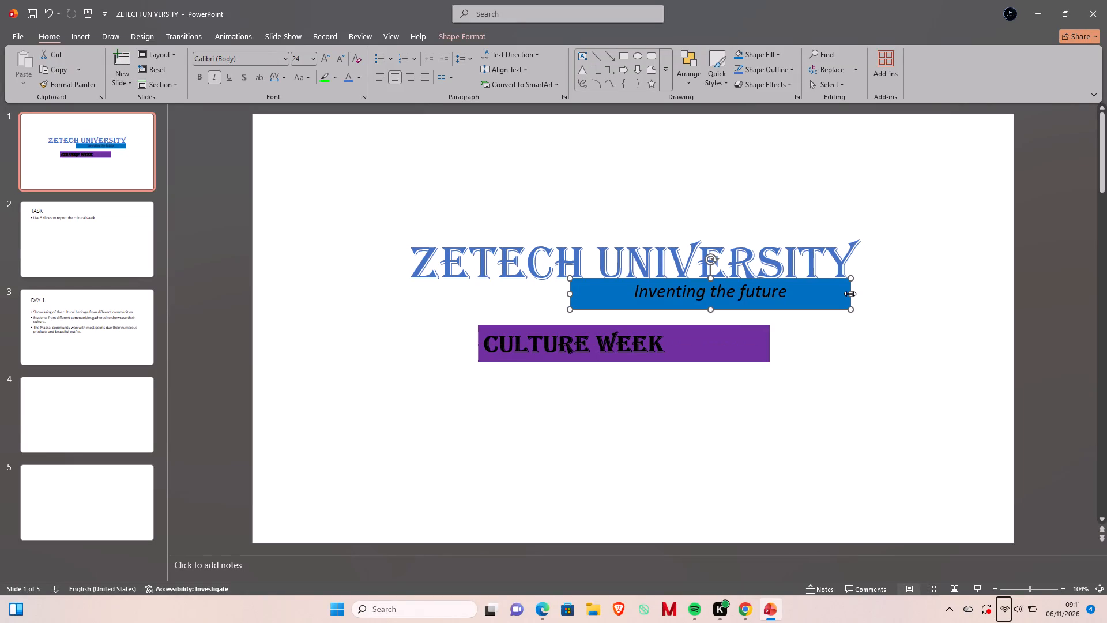
left_click_drag(568, 295, 620, 298)
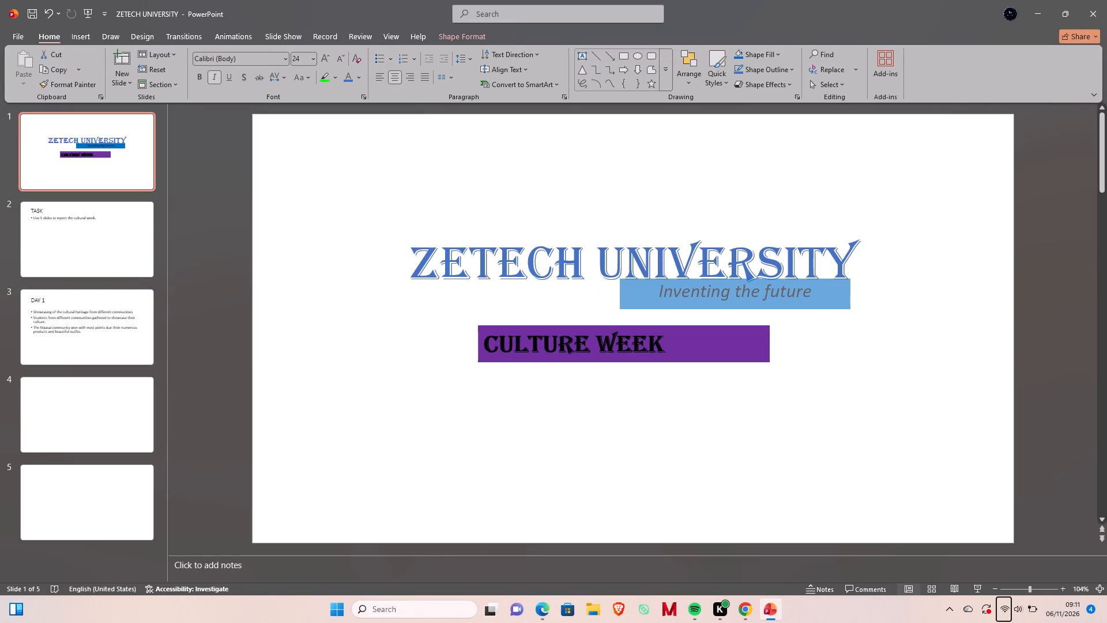
left_click_drag(620, 298, 623, 299)
left_click(793, 425)
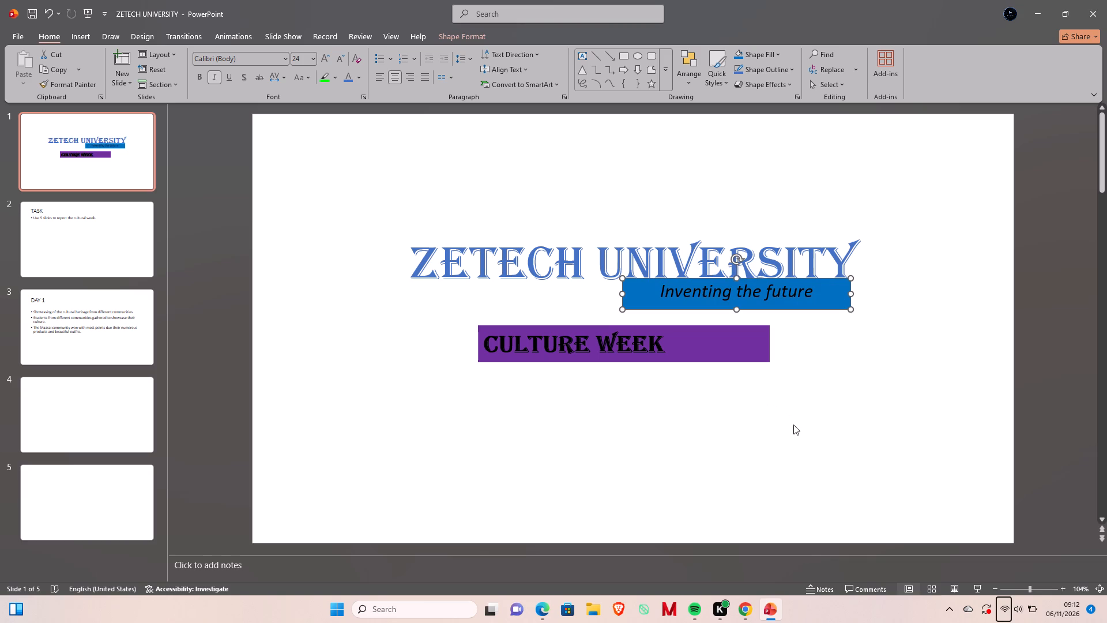
Shorten the ZETECH UNIVERSITY title box from its top edge so it fits closely around the heading text.
left_click(701, 247)
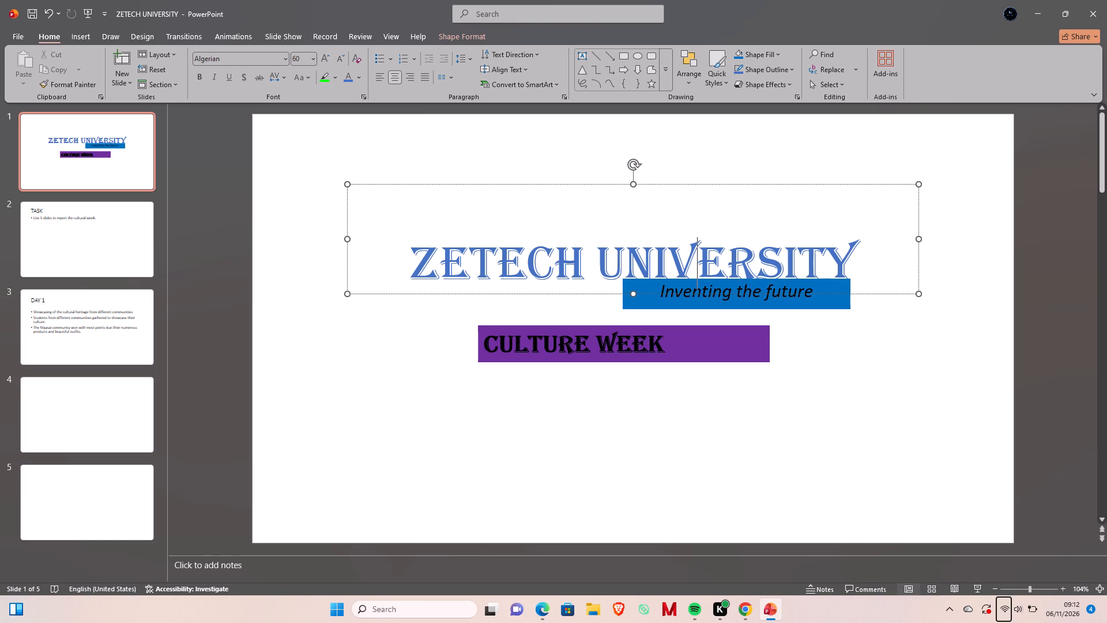
left_click_drag(632, 183, 631, 206)
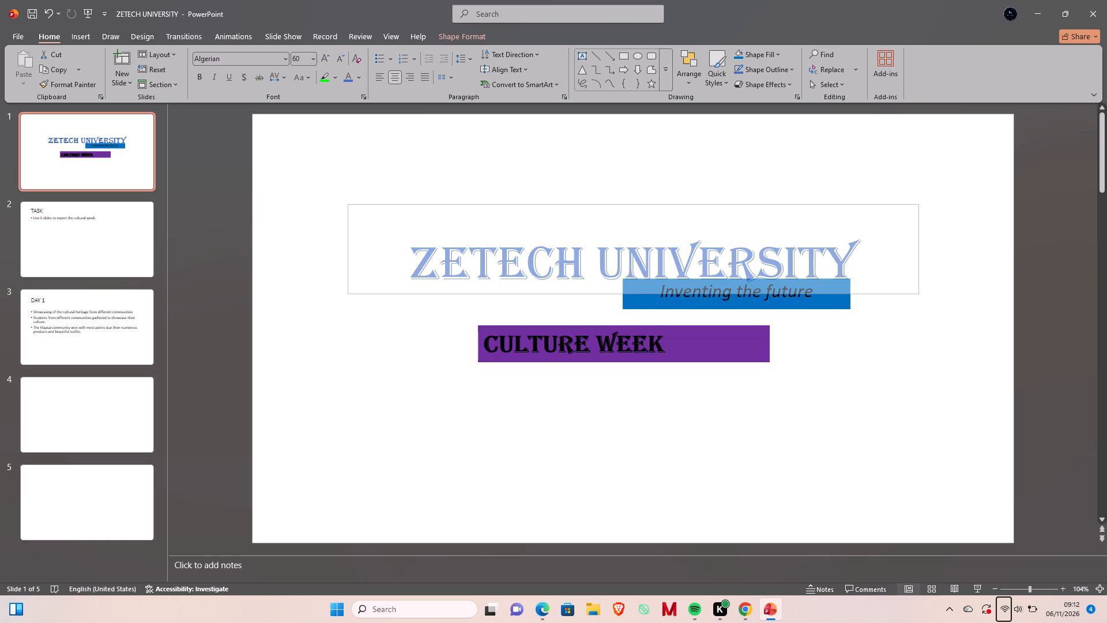
left_click_drag(631, 206, 626, 228)
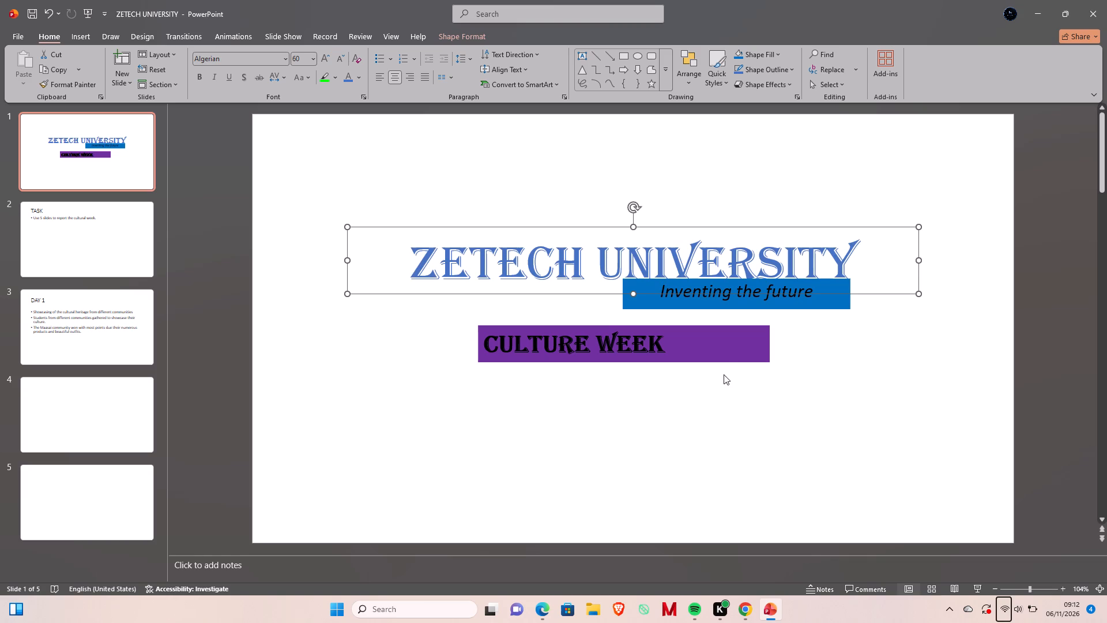
left_click(724, 393)
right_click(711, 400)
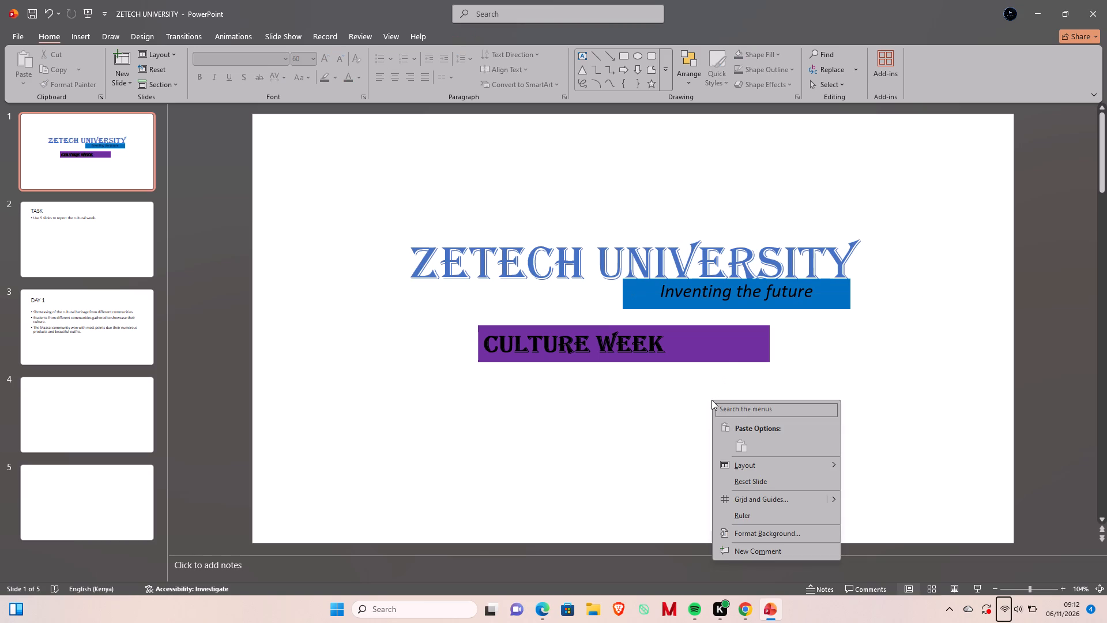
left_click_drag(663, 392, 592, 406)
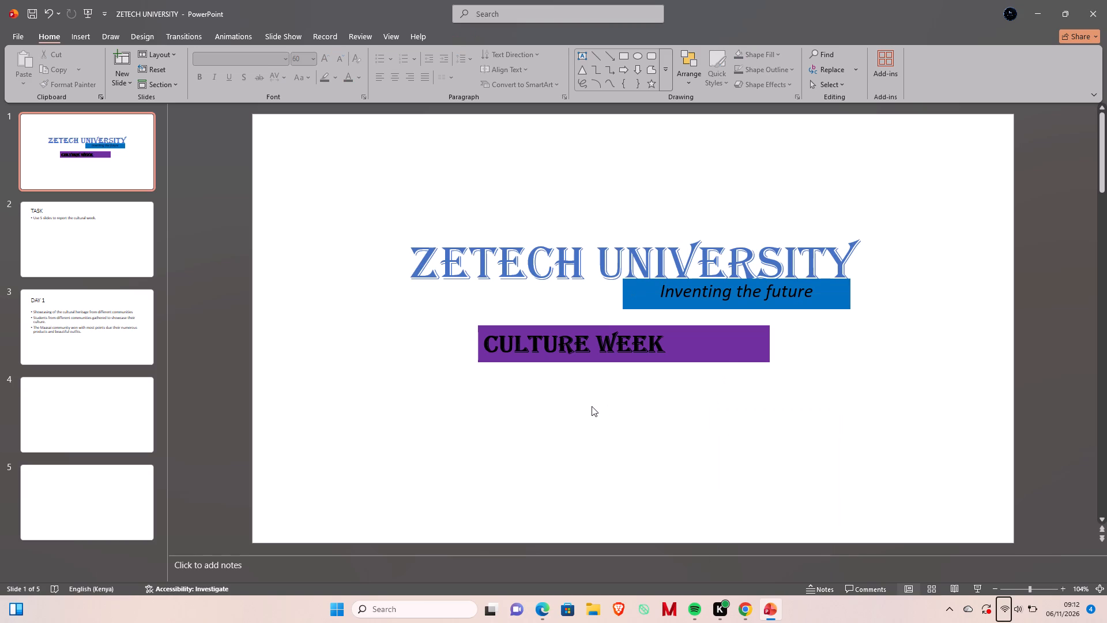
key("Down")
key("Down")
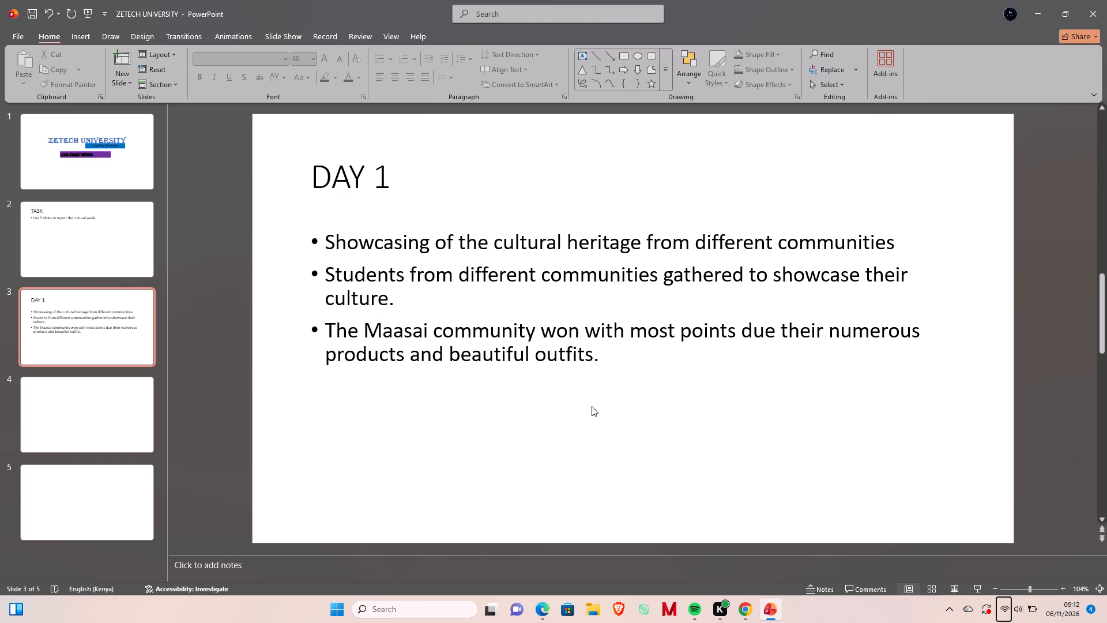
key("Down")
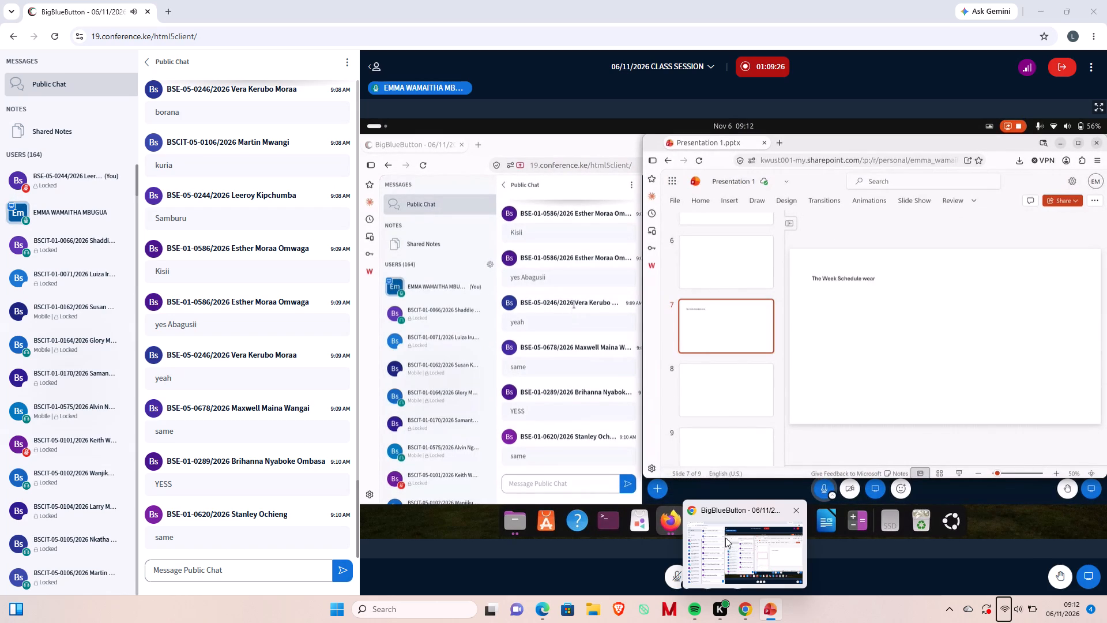
Switch to the BigBlueButton class session in Chrome and look through the recent public chat replies alongside the lecturer's shared presentation.
left_click(744, 538)
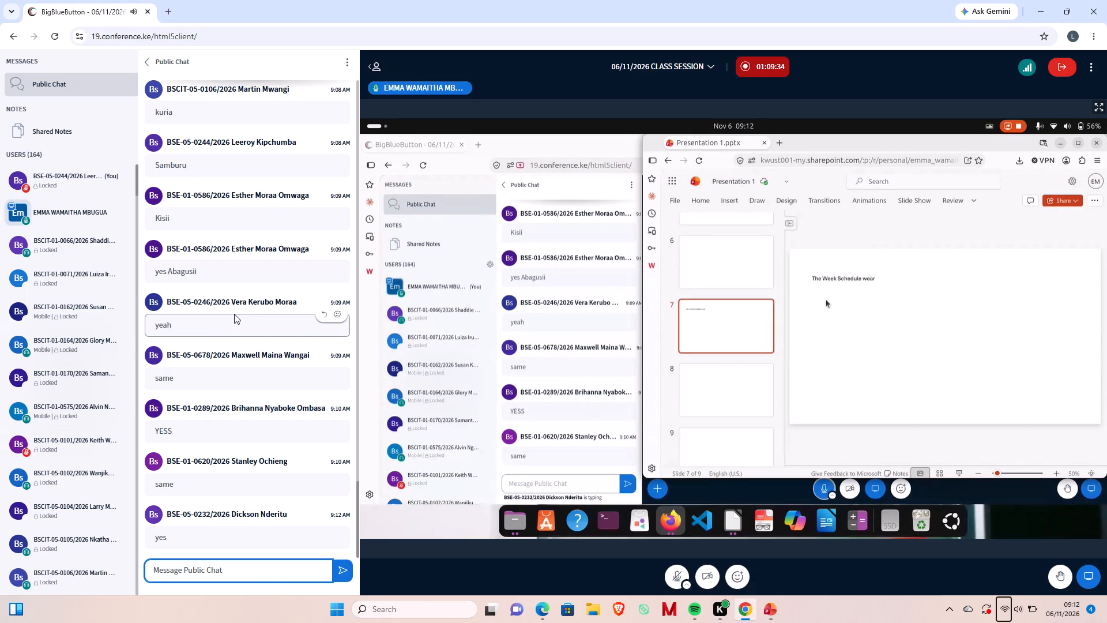
scroll(382, 429, "down", 3)
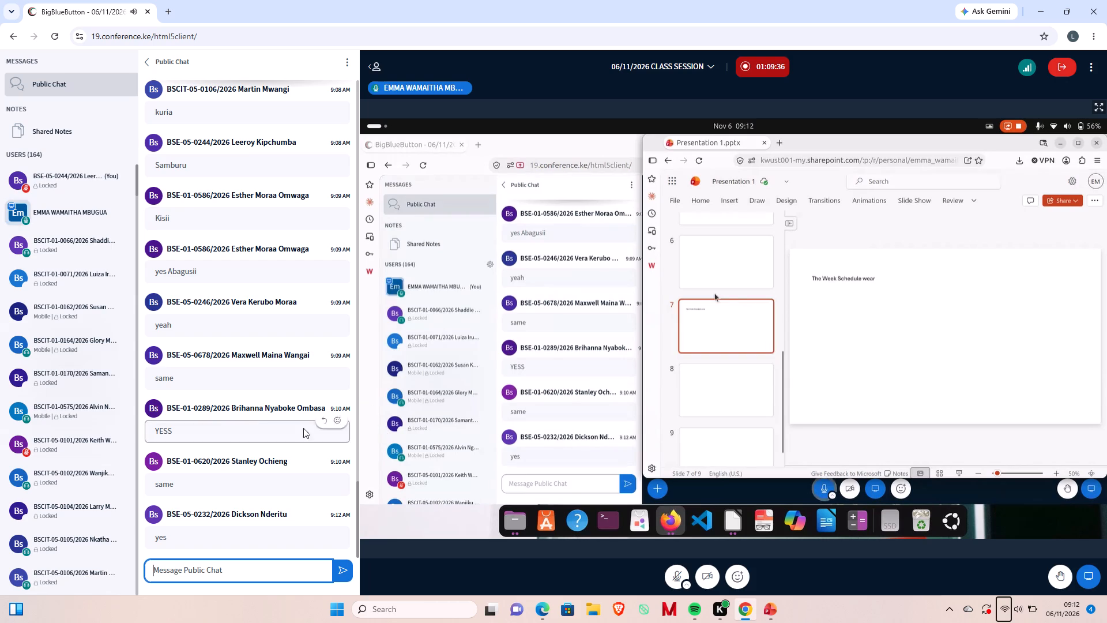
scroll(254, 494, "down", 1)
scroll(254, 494, "up", 1)
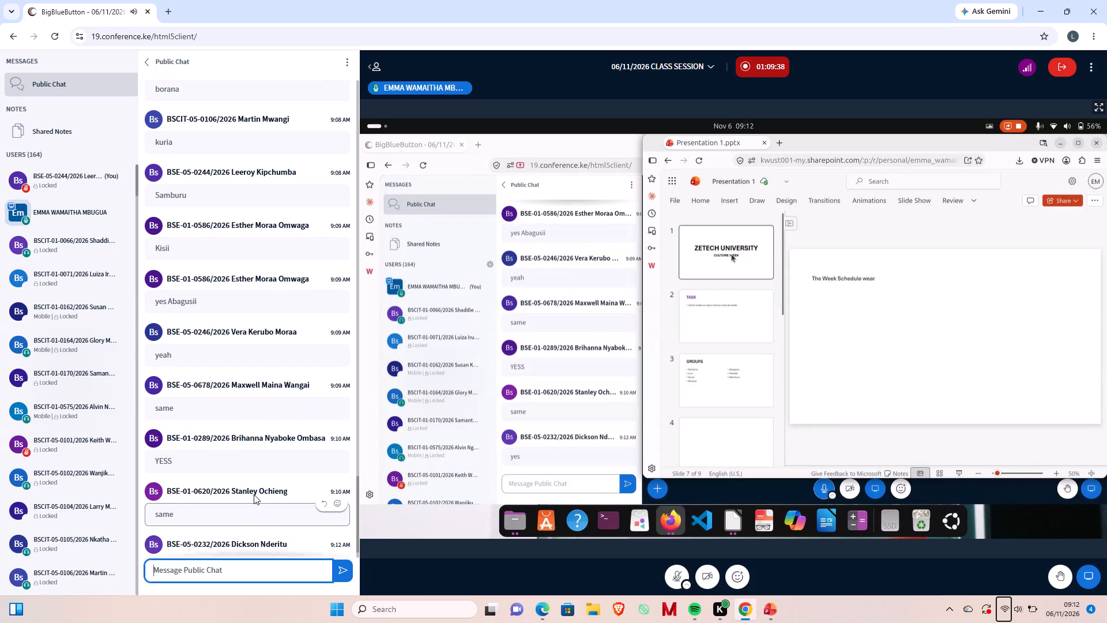
scroll(254, 494, "up", 5)
scroll(254, 494, "down", 4)
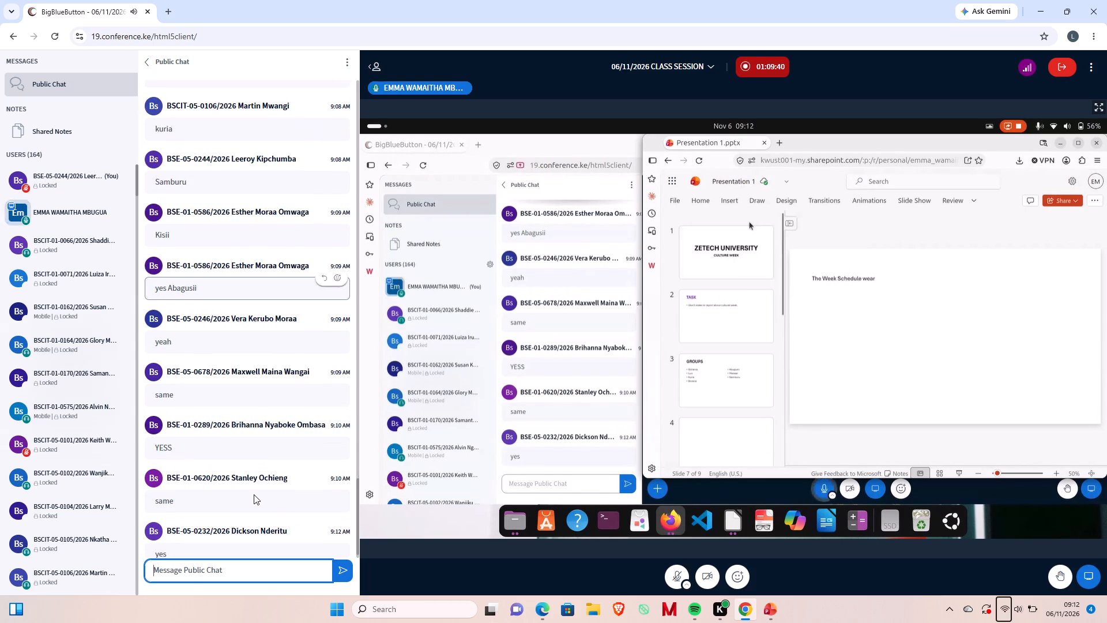
scroll(254, 494, "down", 3)
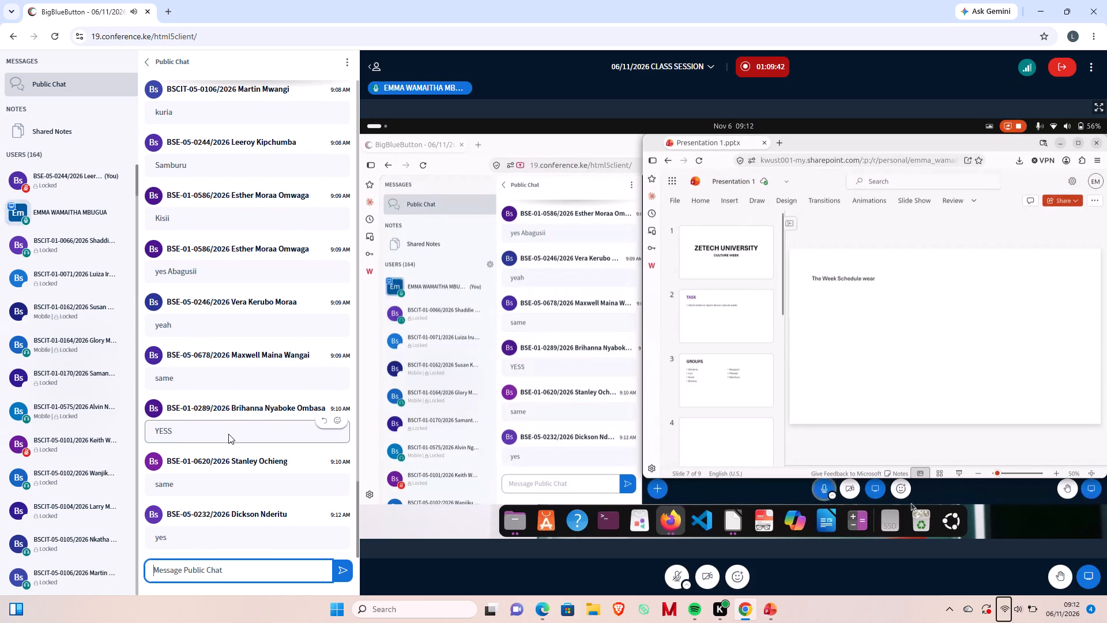
scroll(228, 434, "down", 1)
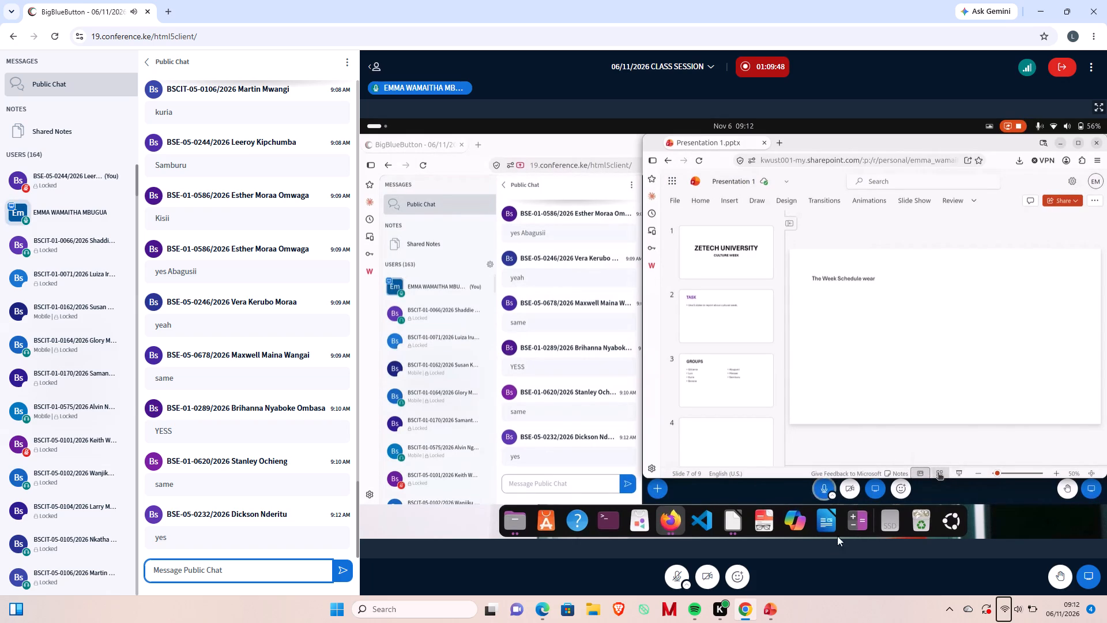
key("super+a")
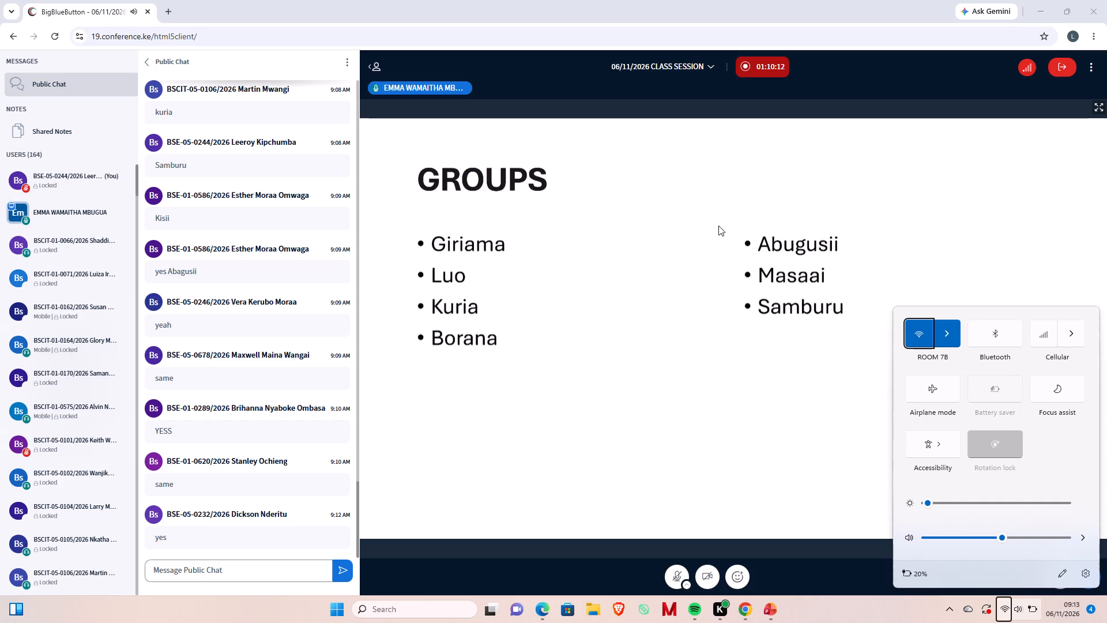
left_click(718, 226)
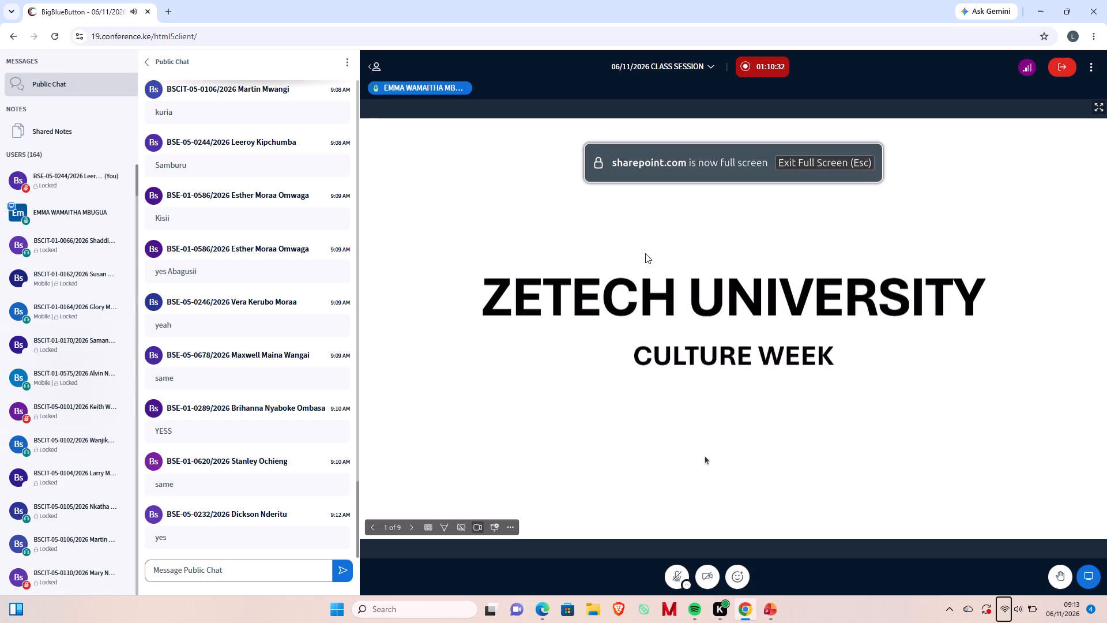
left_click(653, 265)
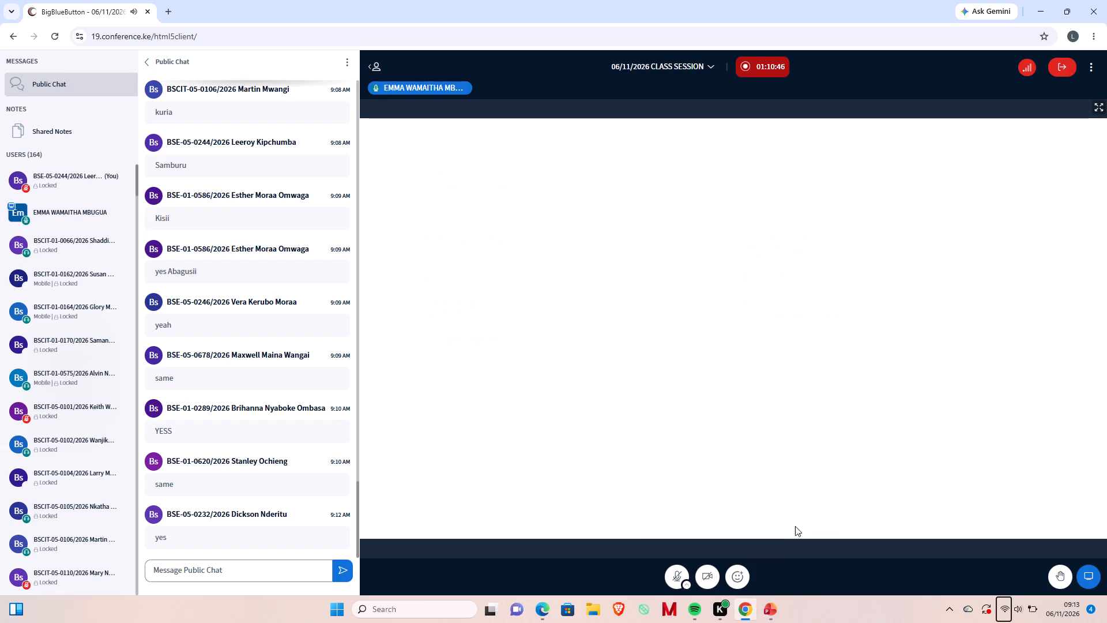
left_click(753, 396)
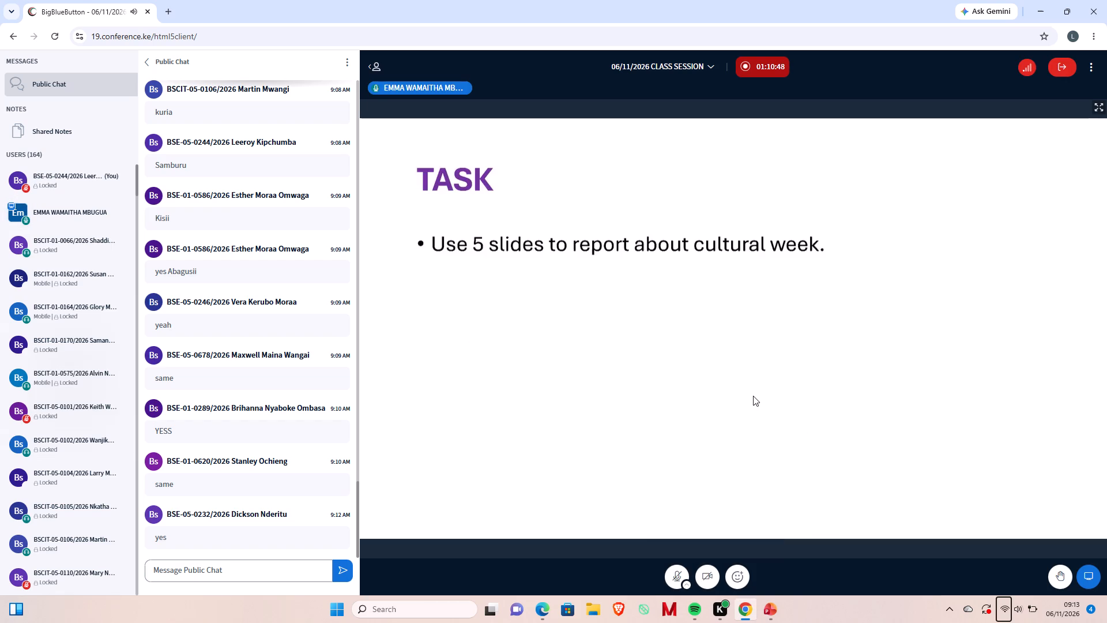
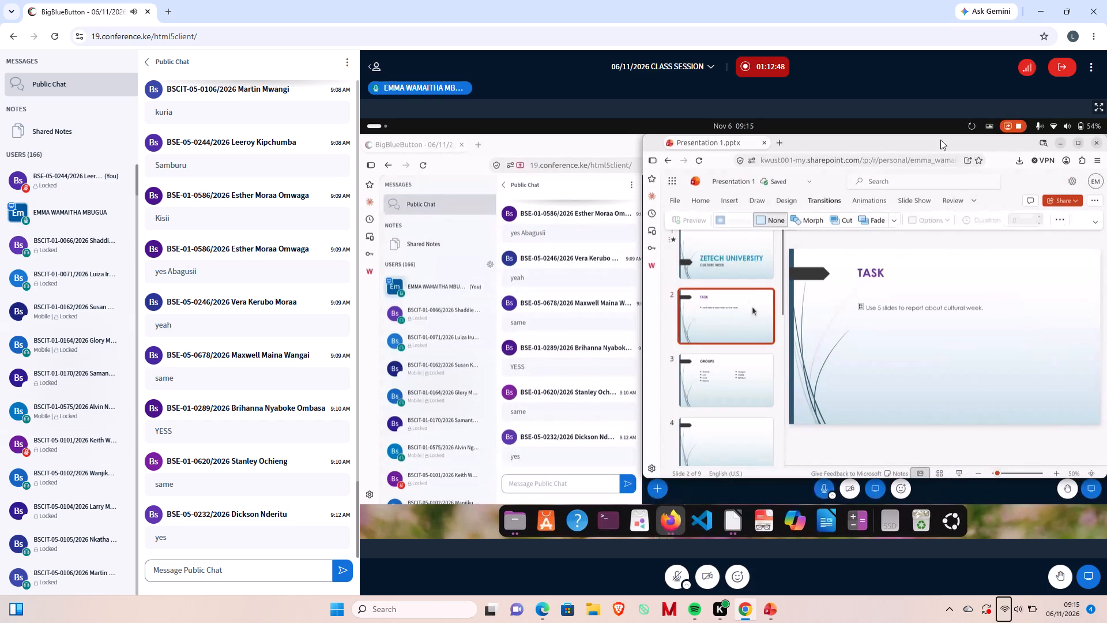
Switch back to PowerPoint and try the Wipe and Reveal transitions on slide 1, settling on Random Bars.
left_click(771, 610)
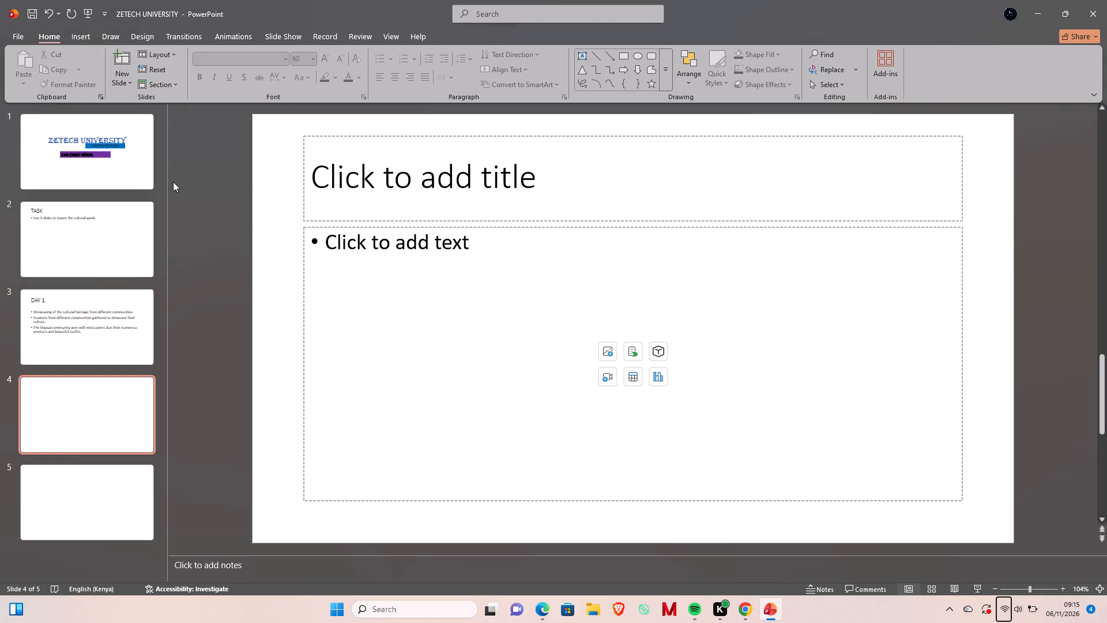
left_click(102, 142)
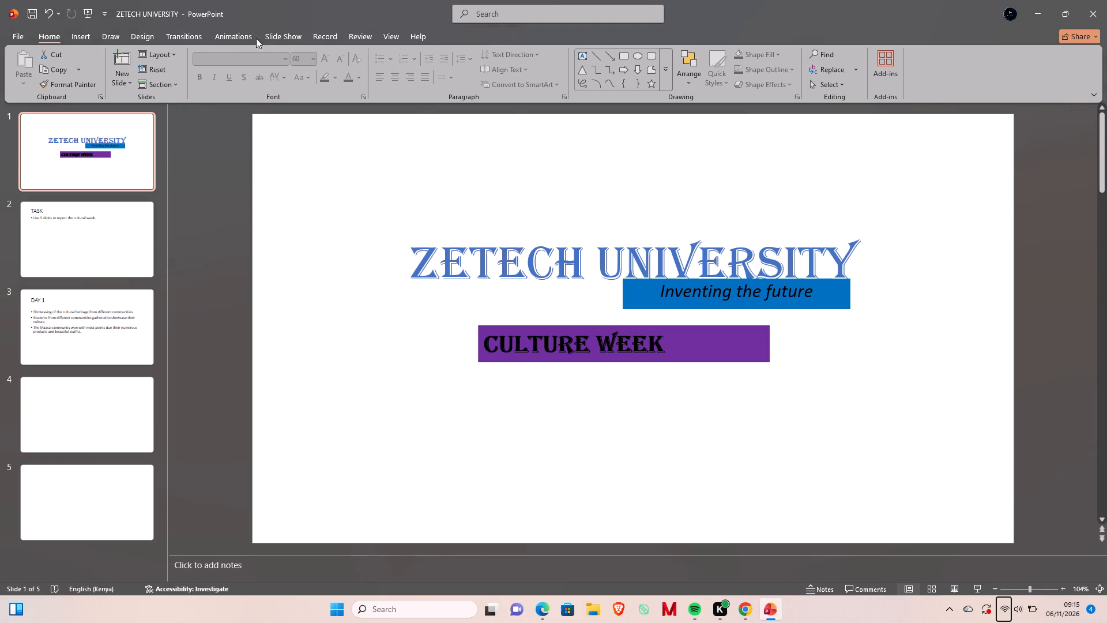
left_click(184, 33)
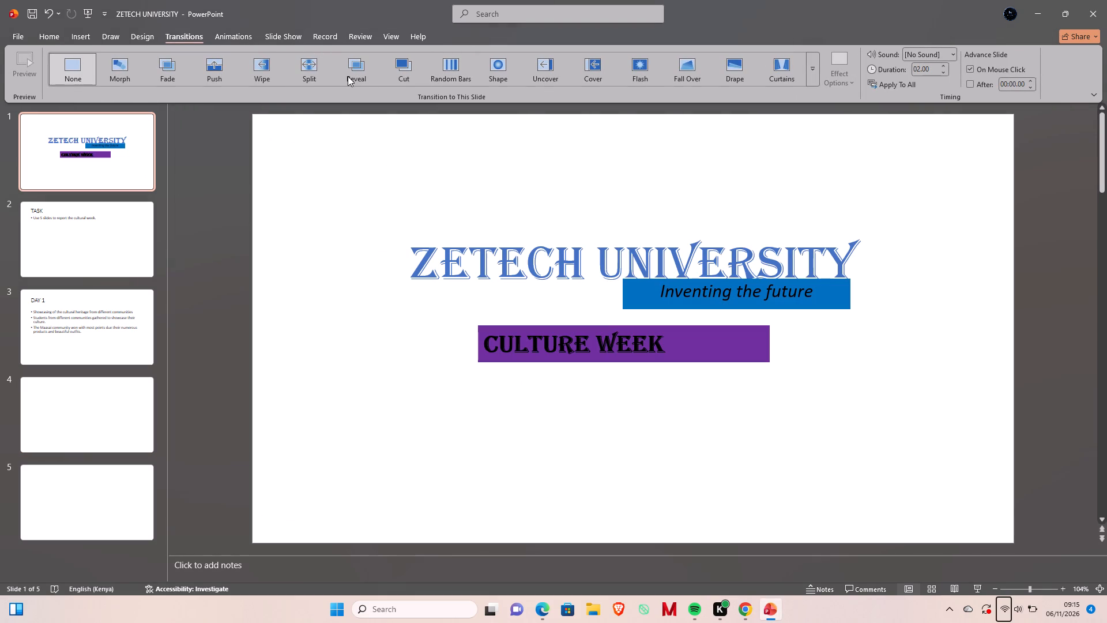
left_click(257, 54)
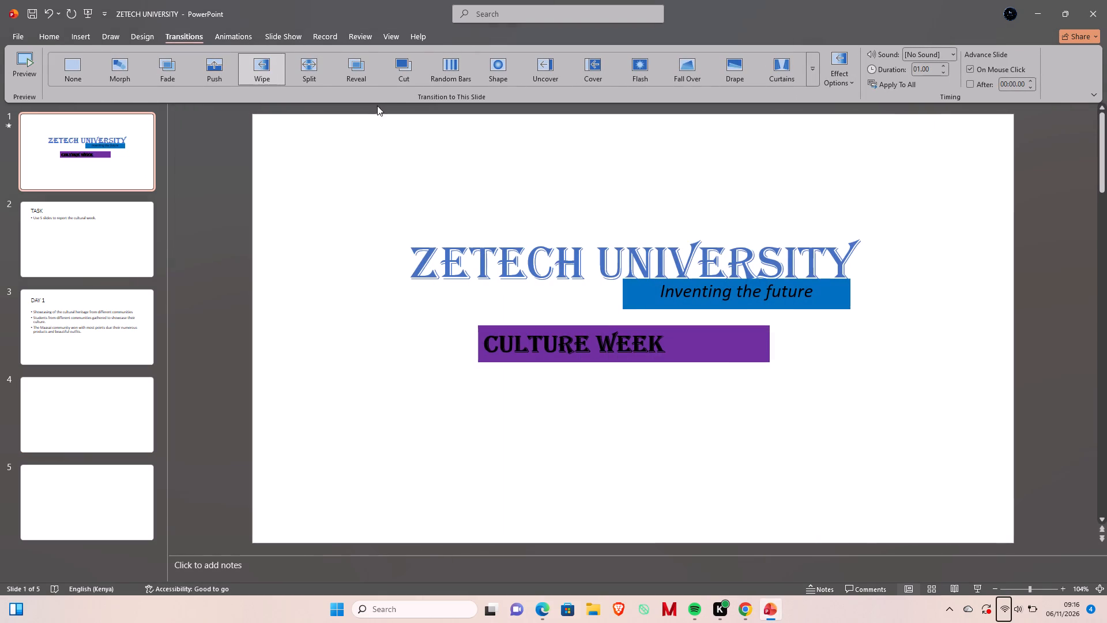
left_click(356, 63)
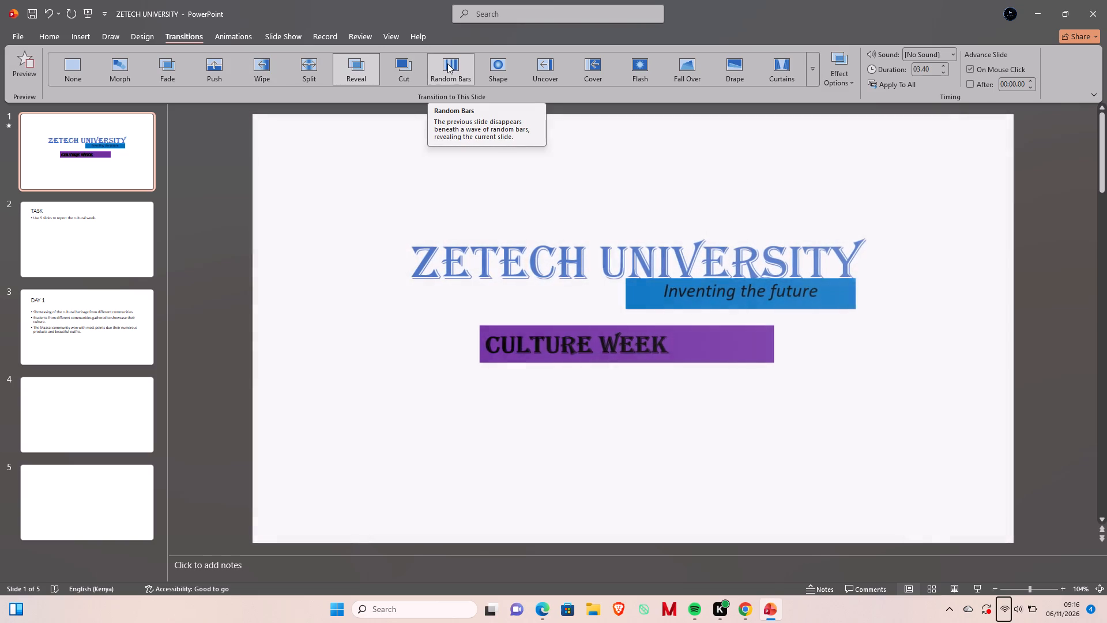
left_click(447, 63)
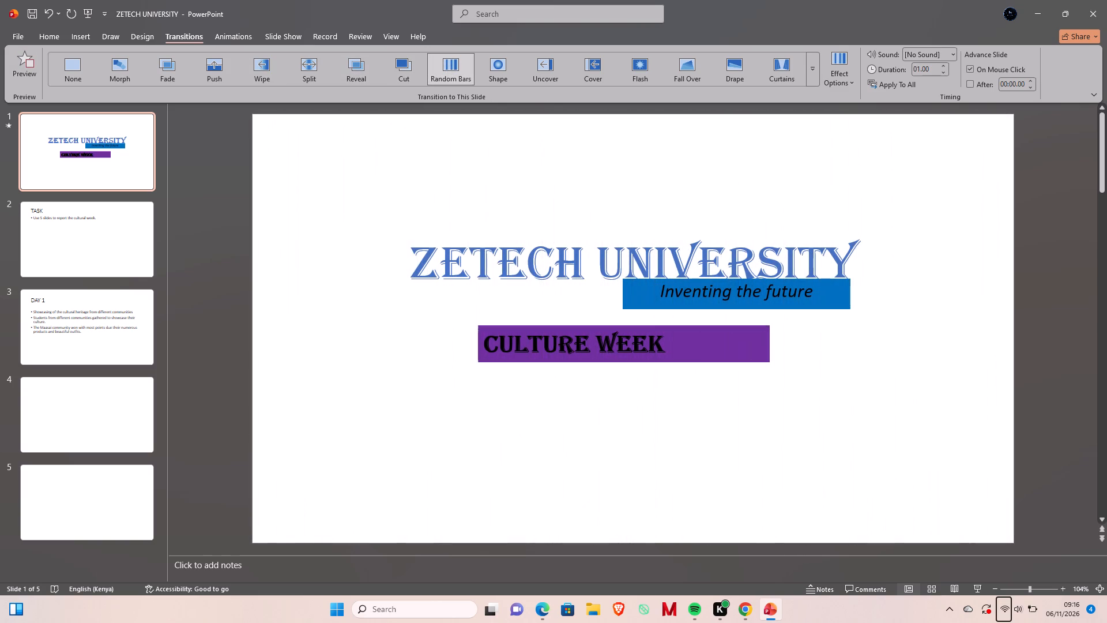
Switch to the class session in Chrome and check the lecturer's shared slides.
left_click(747, 613)
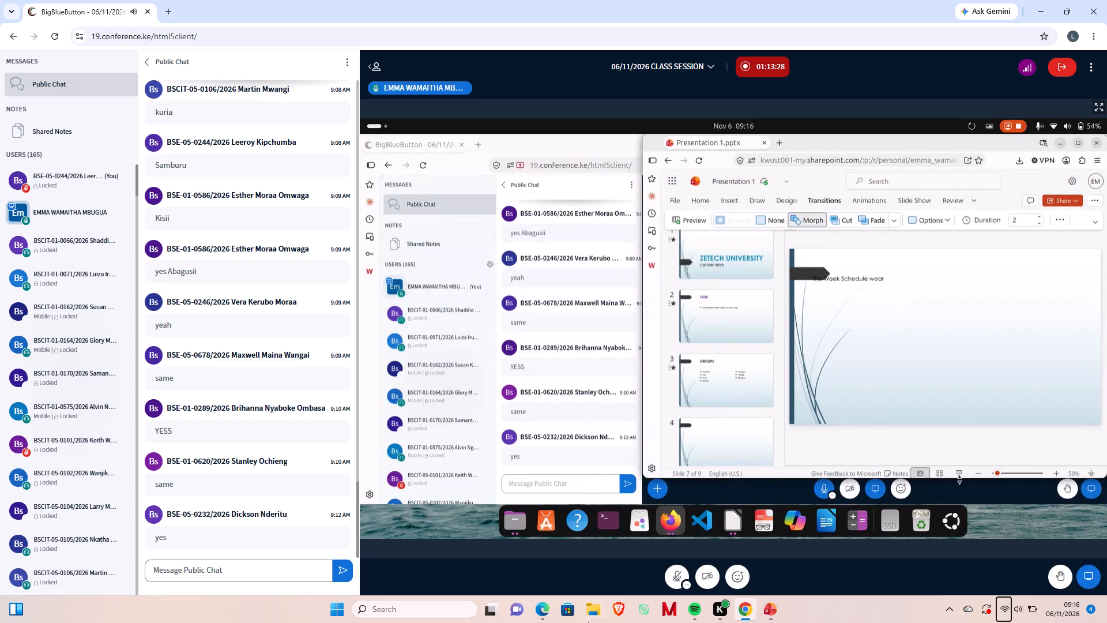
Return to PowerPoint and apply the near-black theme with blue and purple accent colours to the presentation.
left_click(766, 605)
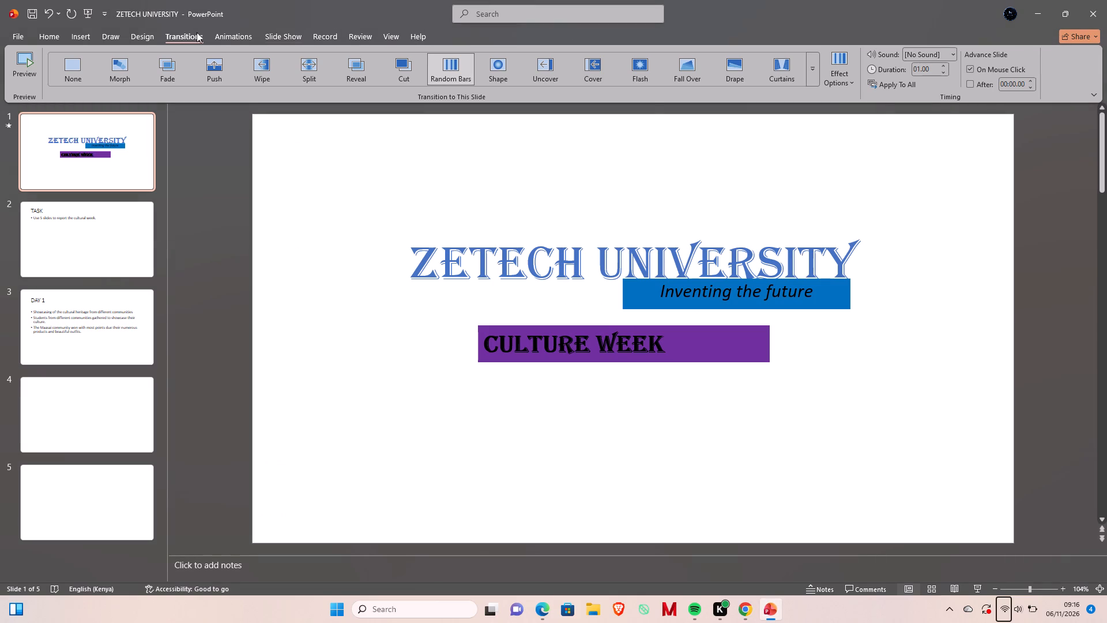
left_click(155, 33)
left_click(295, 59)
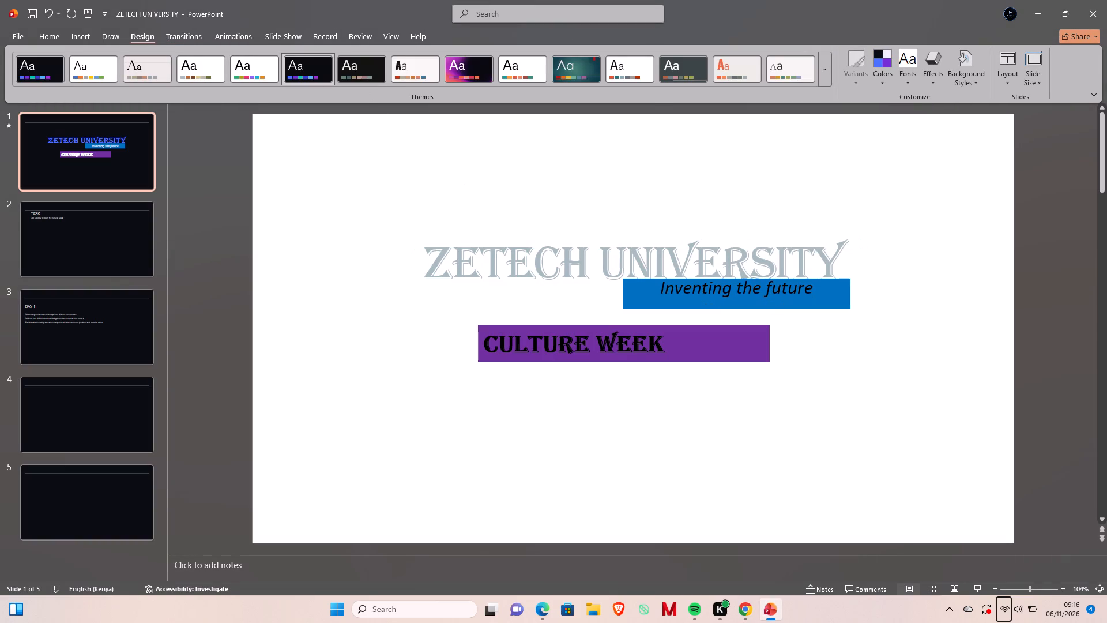
Try a black fill on the CULTURE WEEK text box, then set it to no fill.
left_click(691, 343)
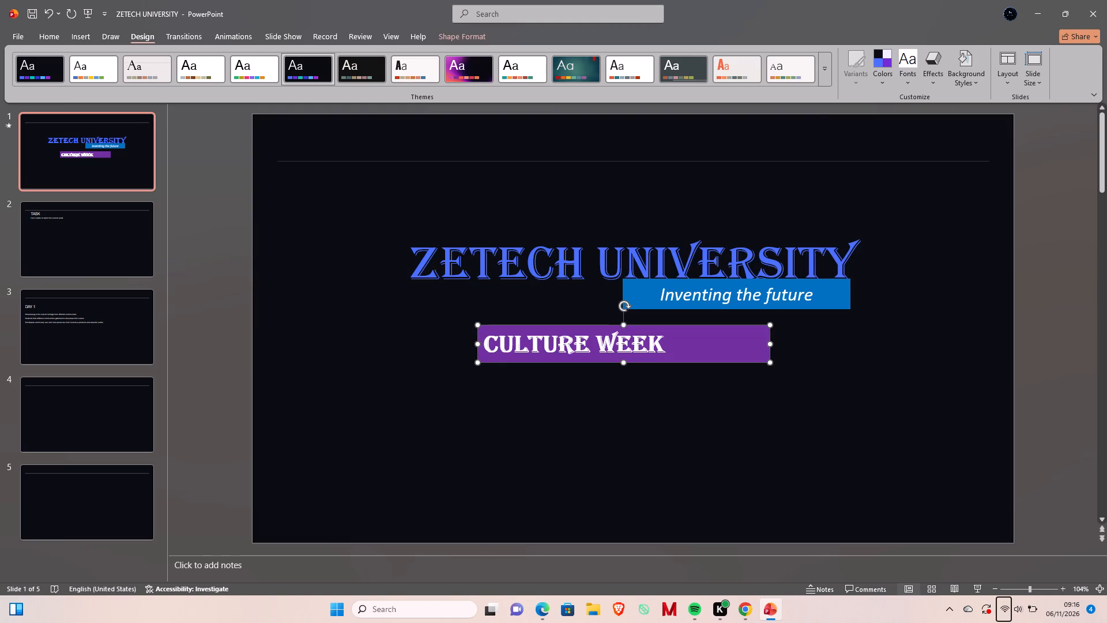
right_click(691, 343)
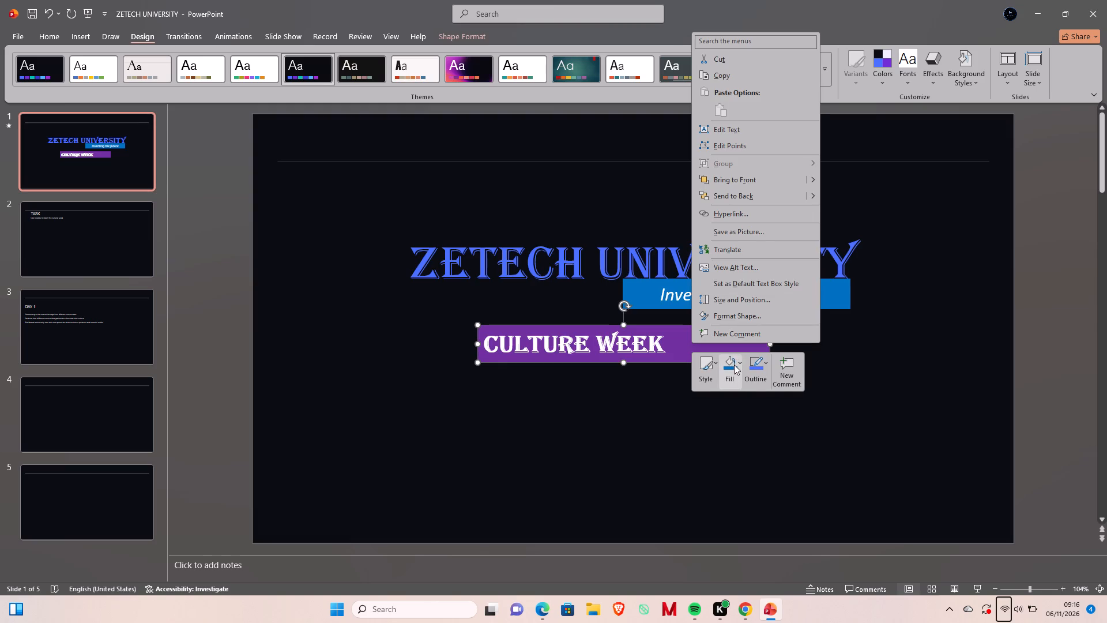
left_click(741, 362)
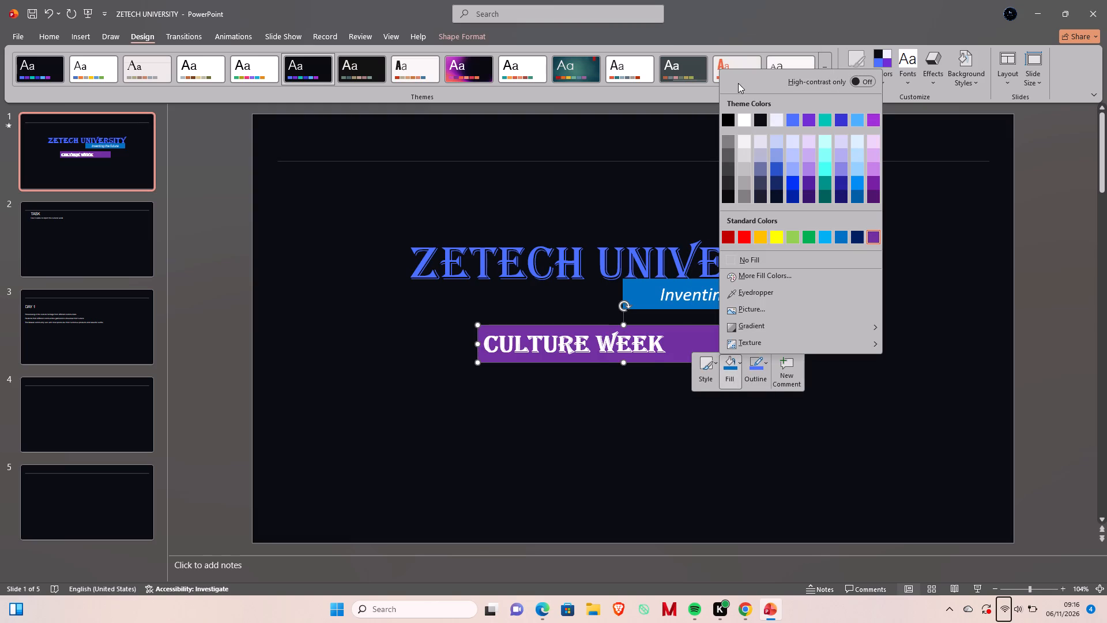
left_click(728, 117)
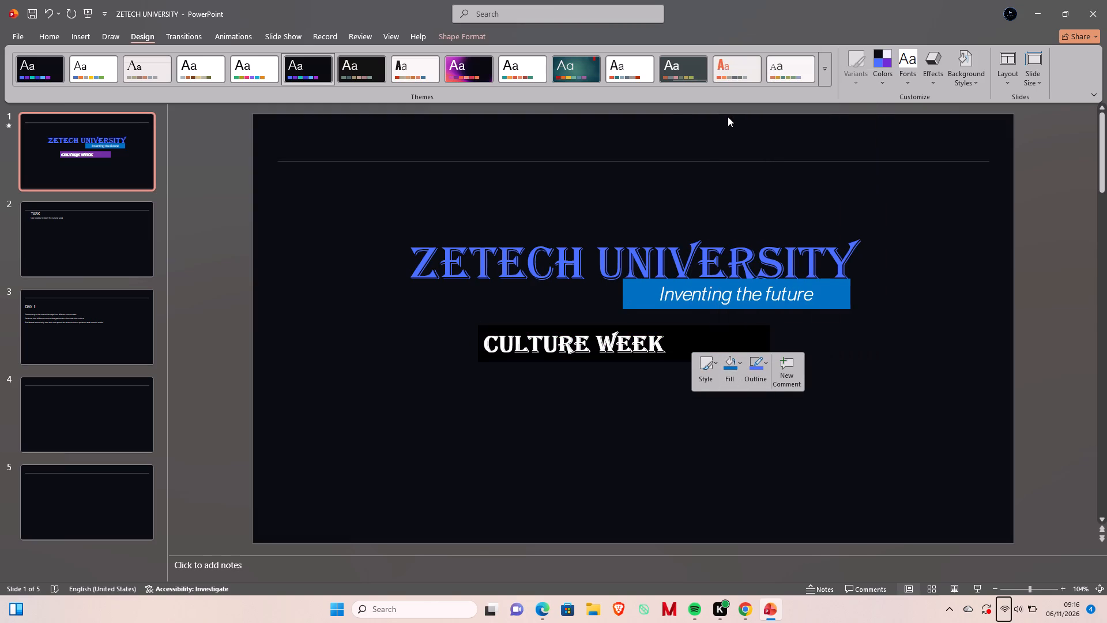
left_click(738, 364)
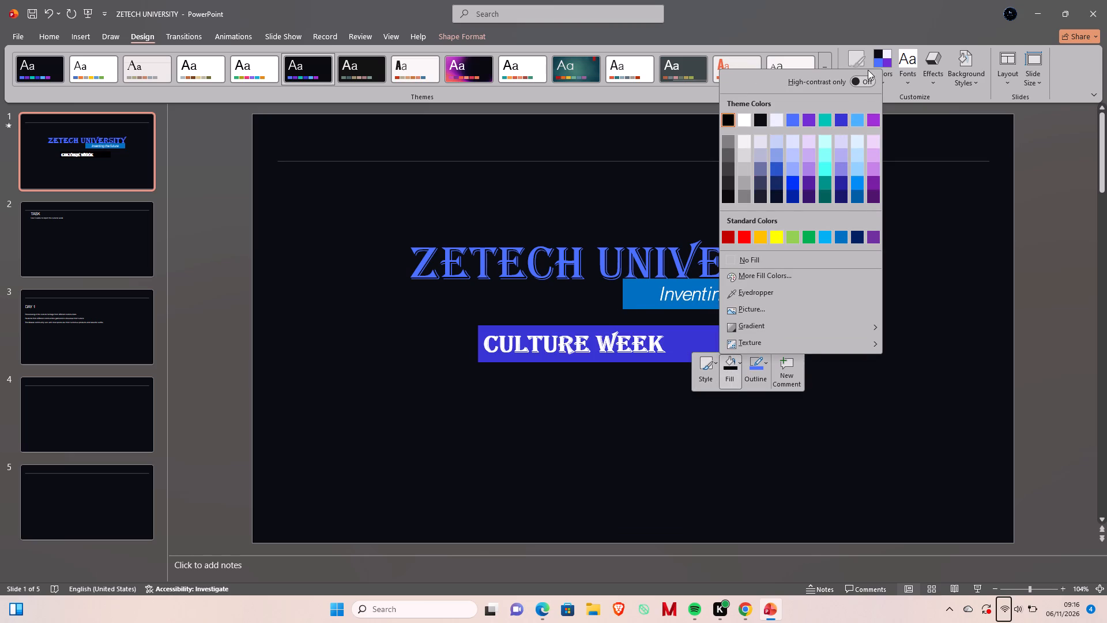
left_click(730, 262)
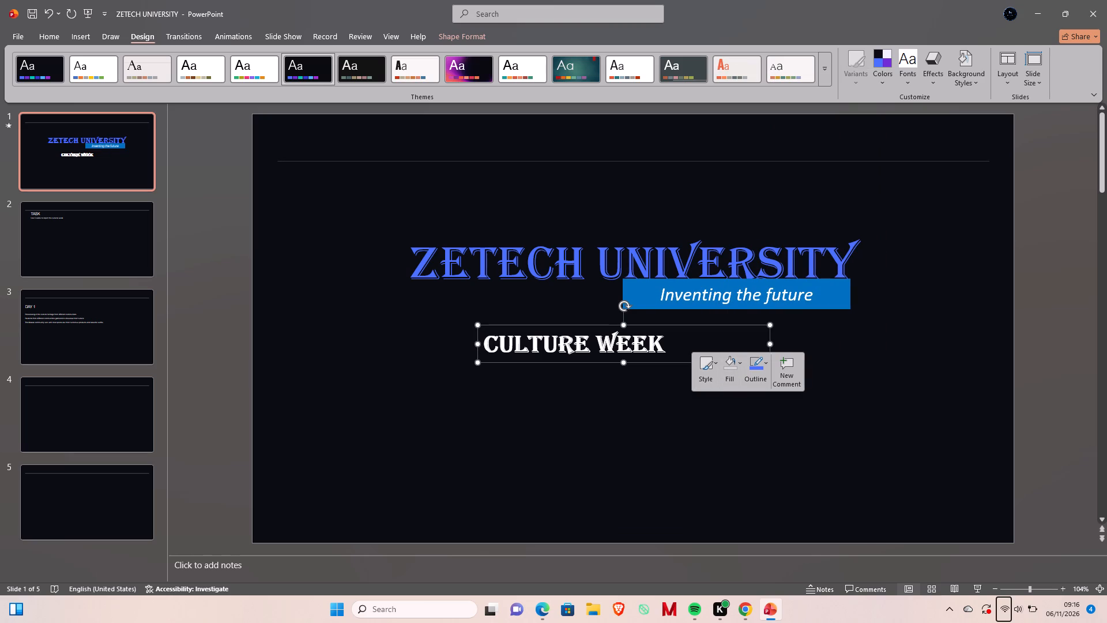
Set the "Inventing the future" tagline text box on slide 1 to no outline and no fill.
left_click(834, 292)
right_click(834, 292)
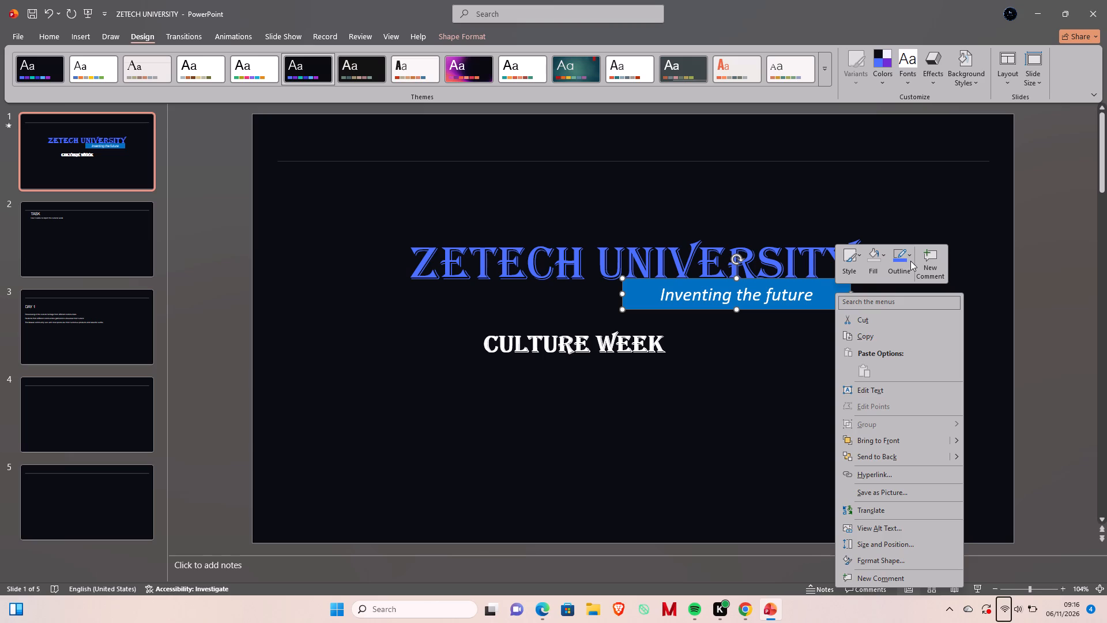
left_click(910, 261)
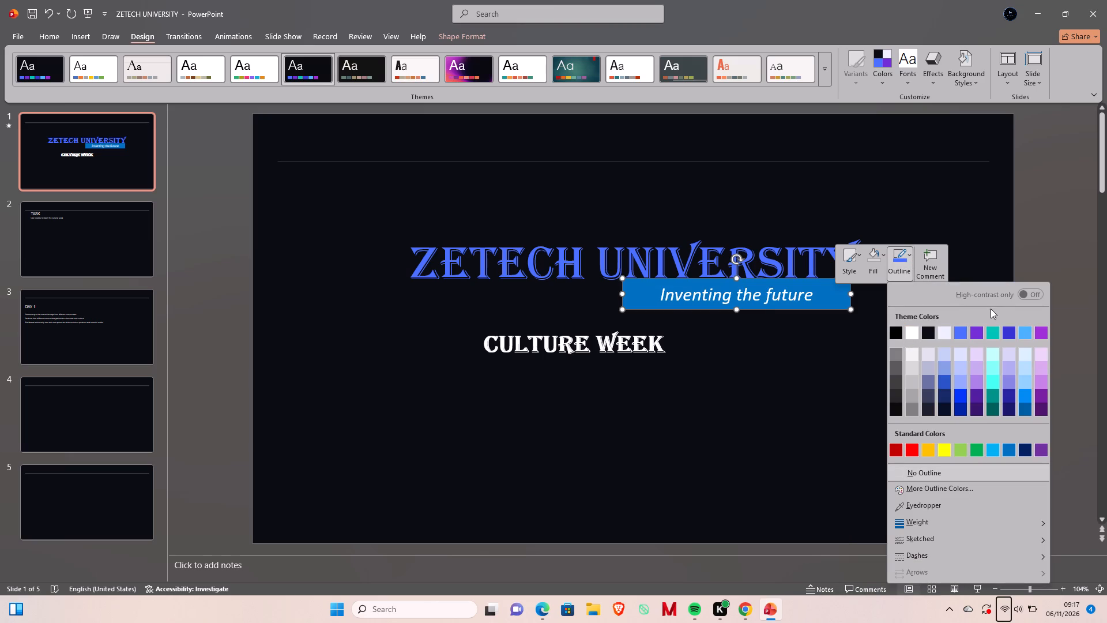
left_click(905, 472)
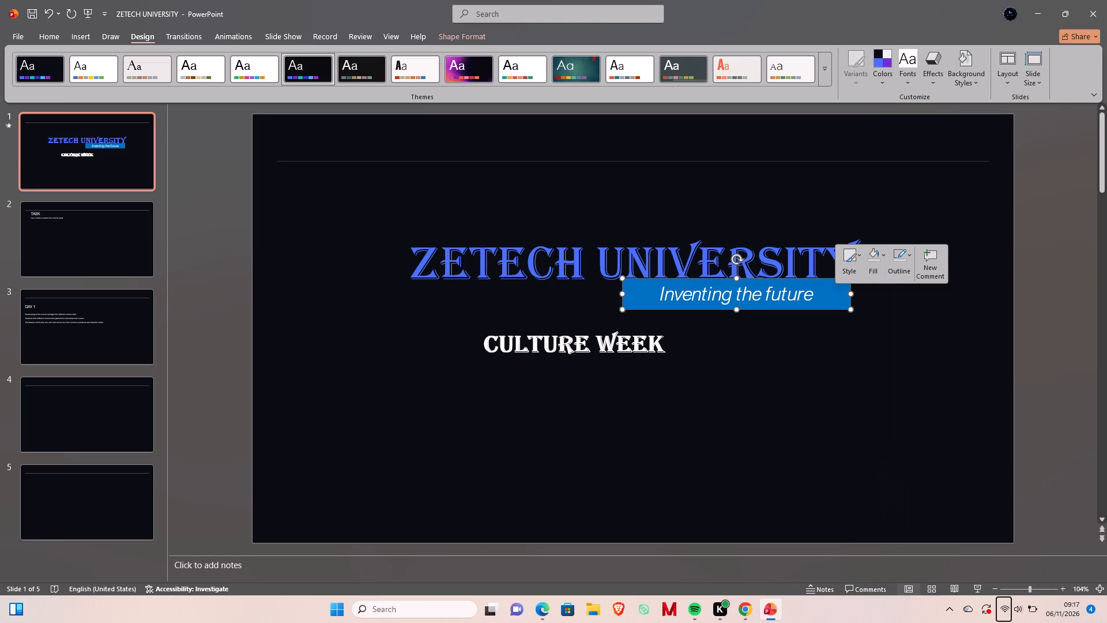
left_click(803, 290)
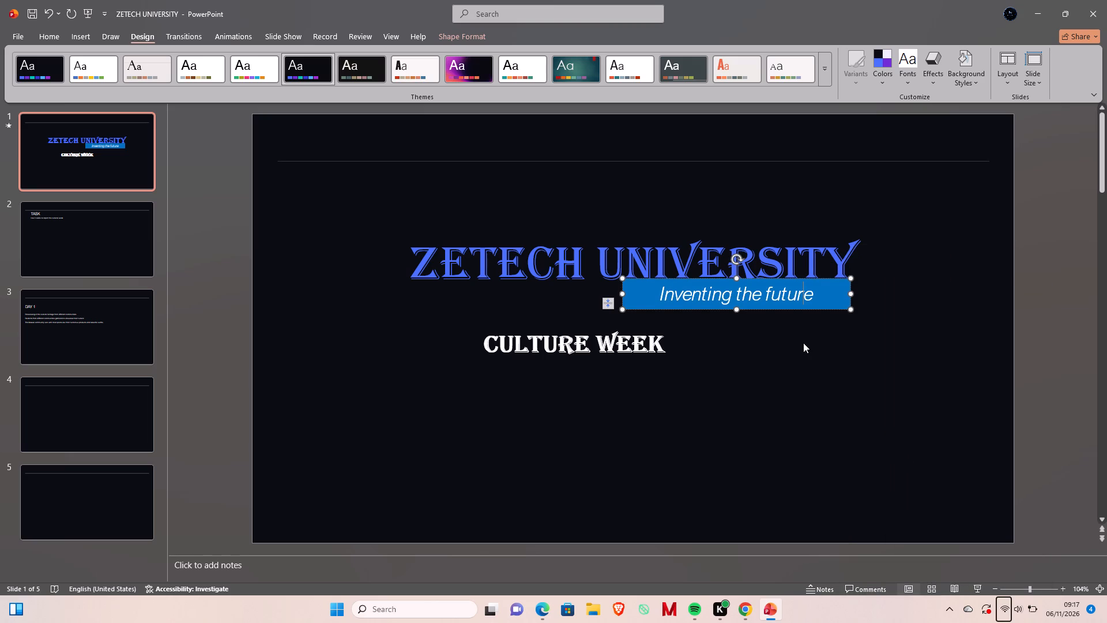
left_click(803, 343)
left_click(829, 287)
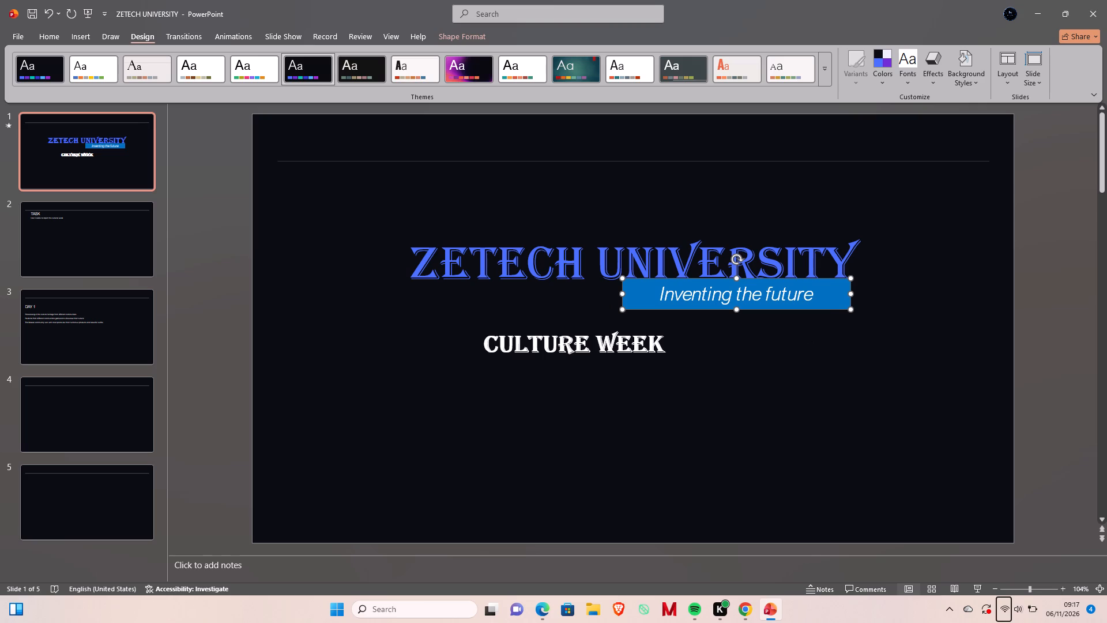
right_click(829, 287)
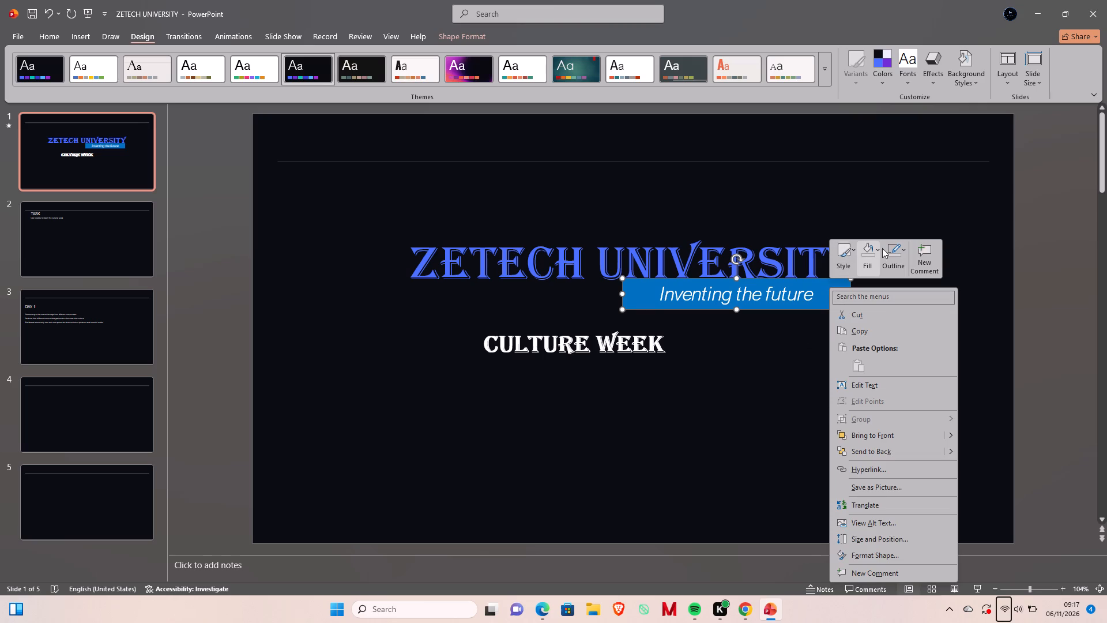
left_click(878, 248)
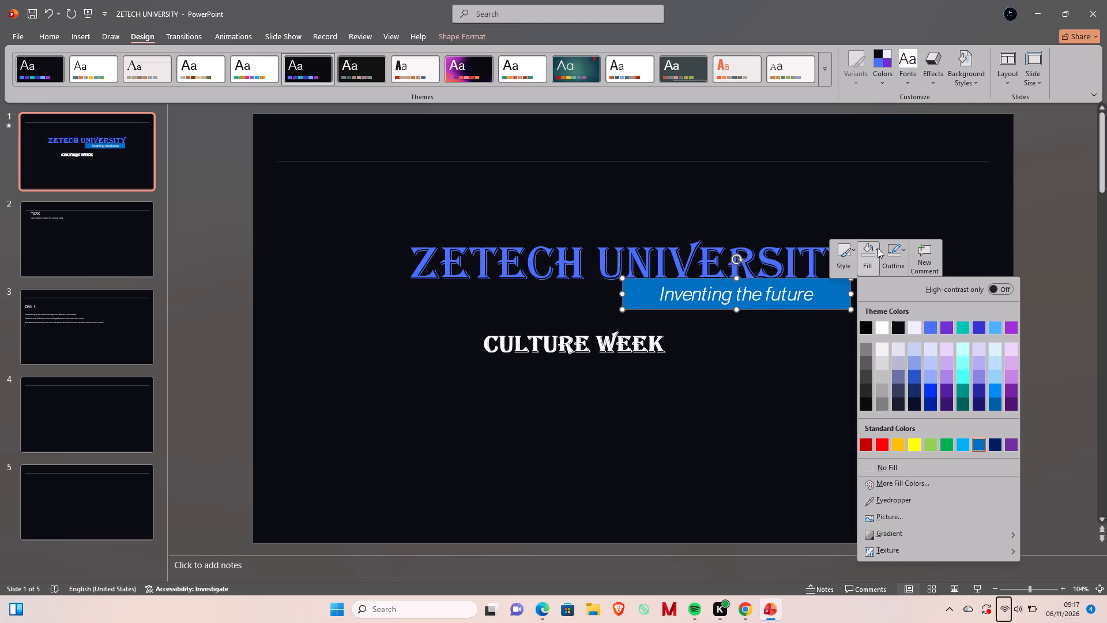
left_click(884, 466)
left_click(784, 457)
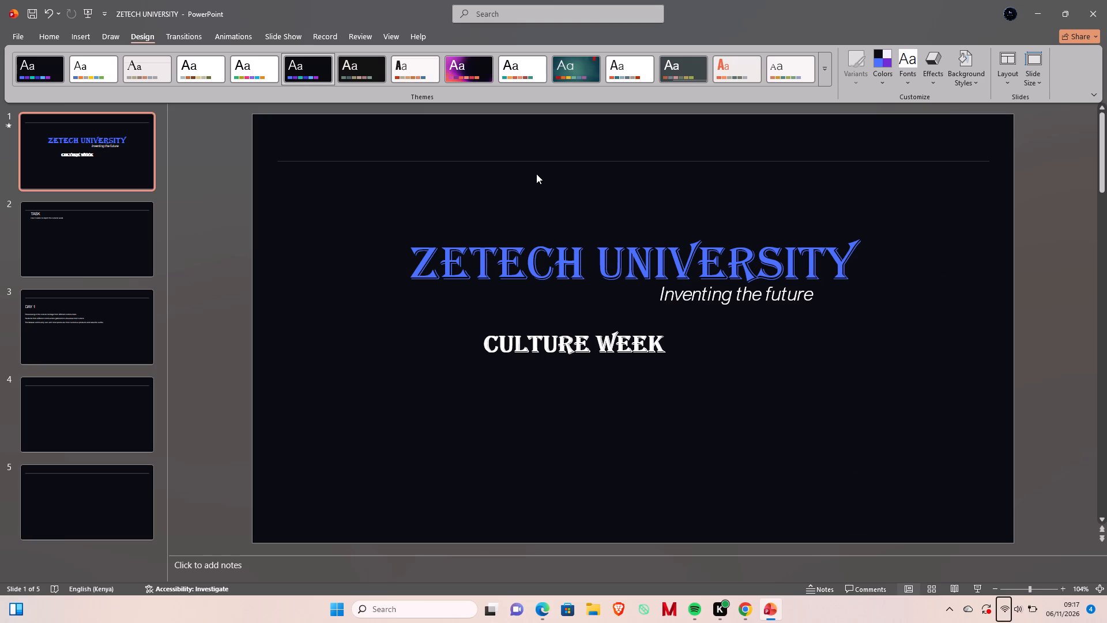
Try the light theme with red accents, then apply the pink, purple and black gradient theme to the presentation.
left_click(423, 69)
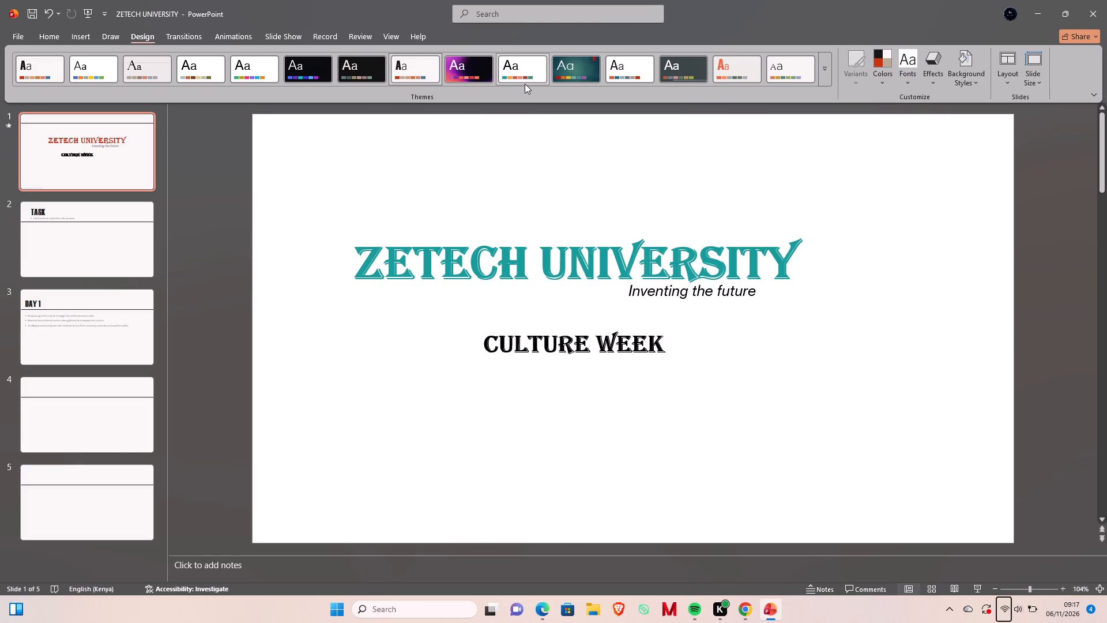
left_click(470, 70)
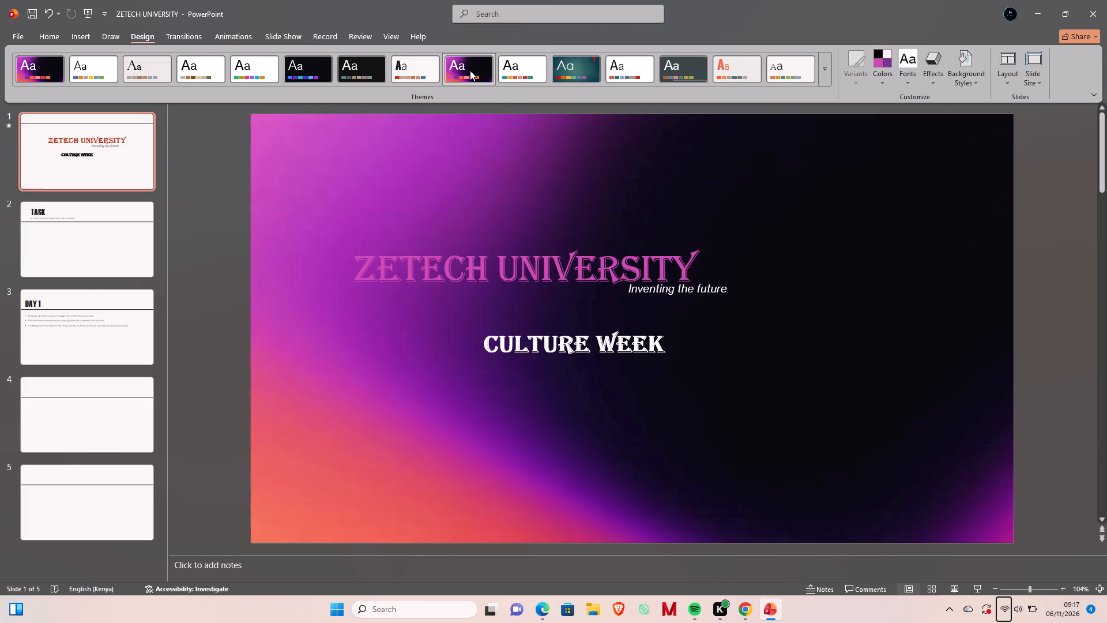
left_click(406, 250)
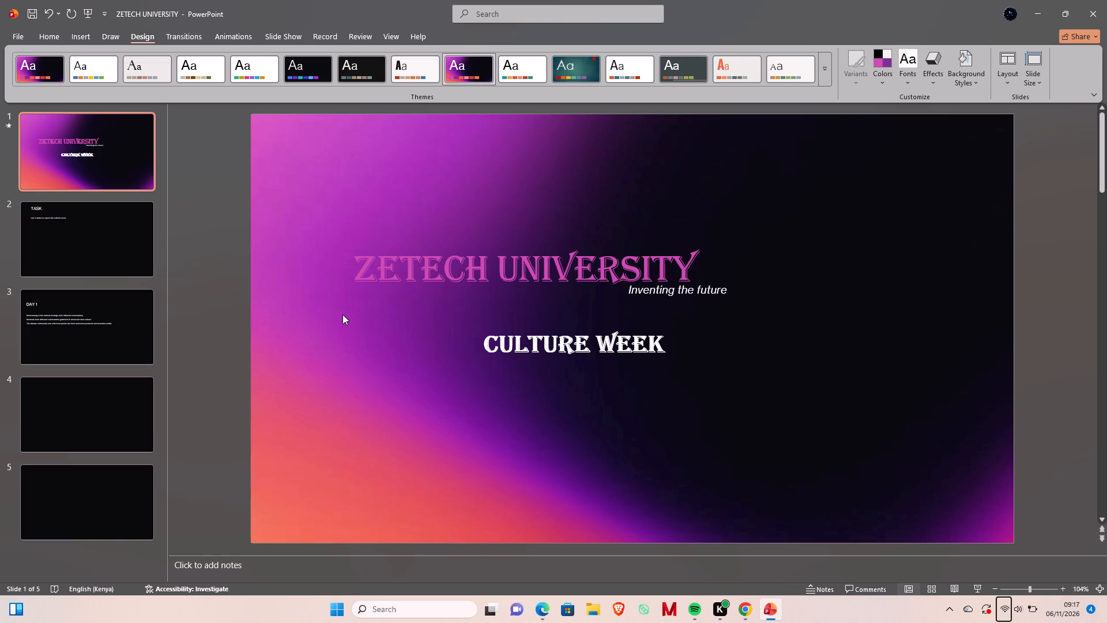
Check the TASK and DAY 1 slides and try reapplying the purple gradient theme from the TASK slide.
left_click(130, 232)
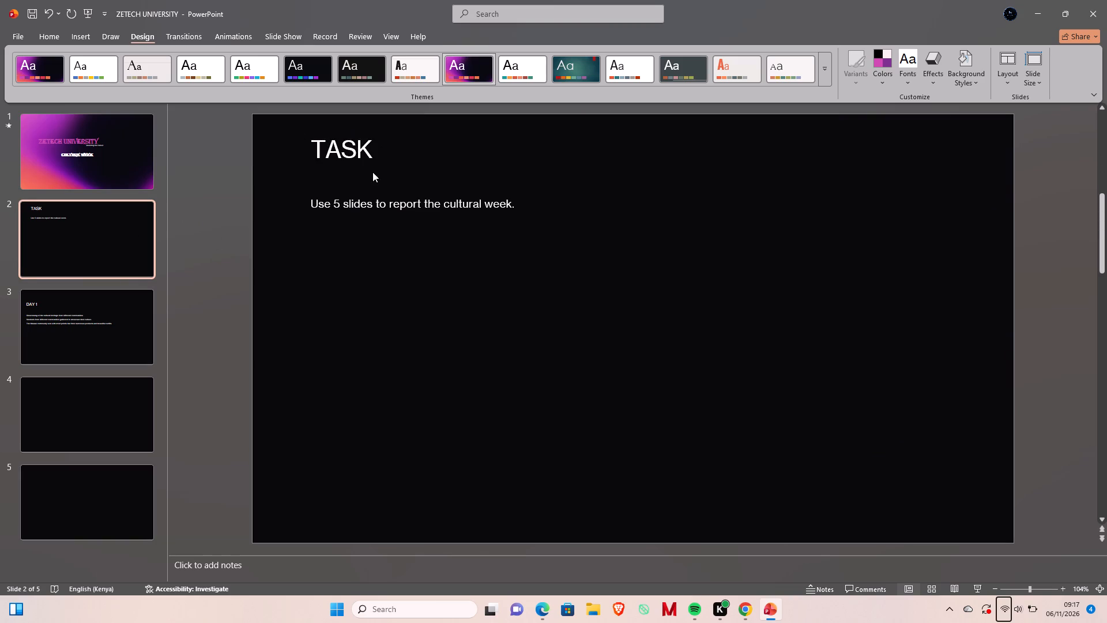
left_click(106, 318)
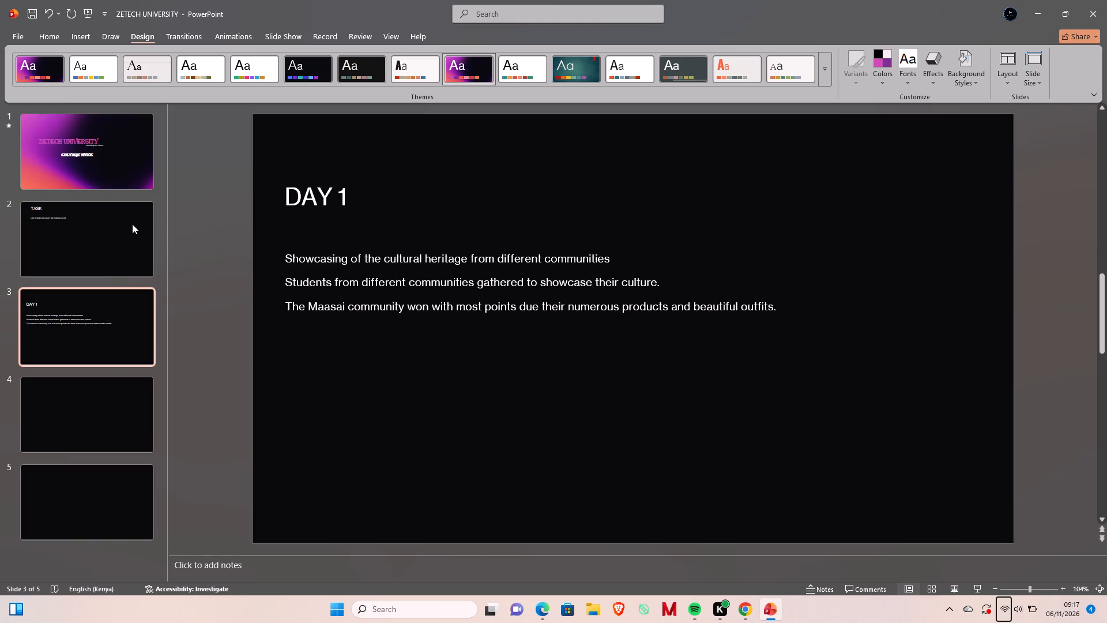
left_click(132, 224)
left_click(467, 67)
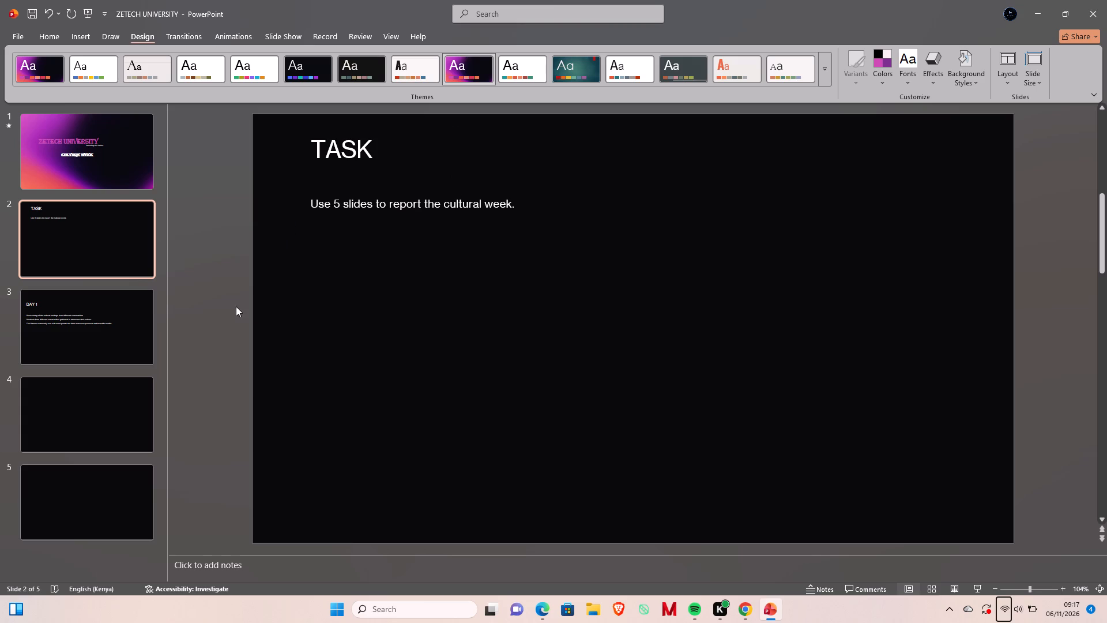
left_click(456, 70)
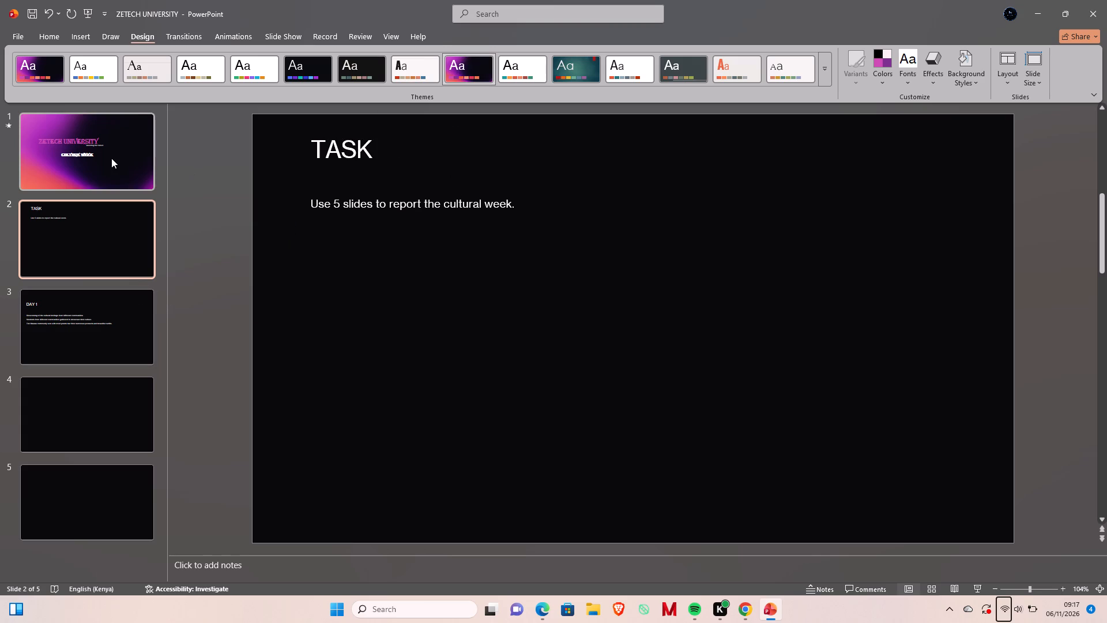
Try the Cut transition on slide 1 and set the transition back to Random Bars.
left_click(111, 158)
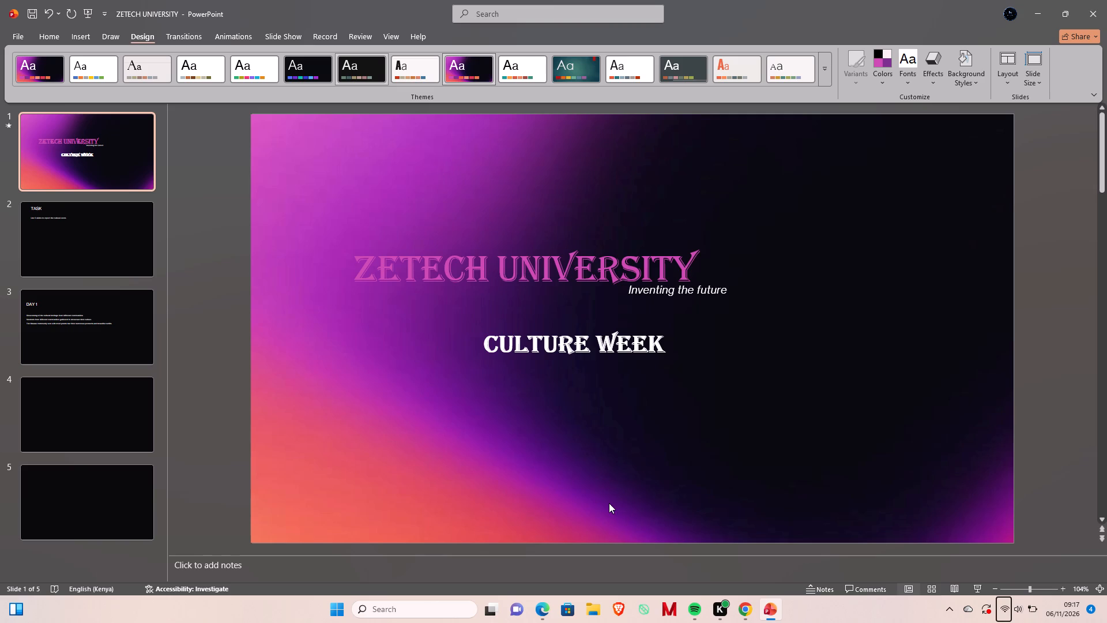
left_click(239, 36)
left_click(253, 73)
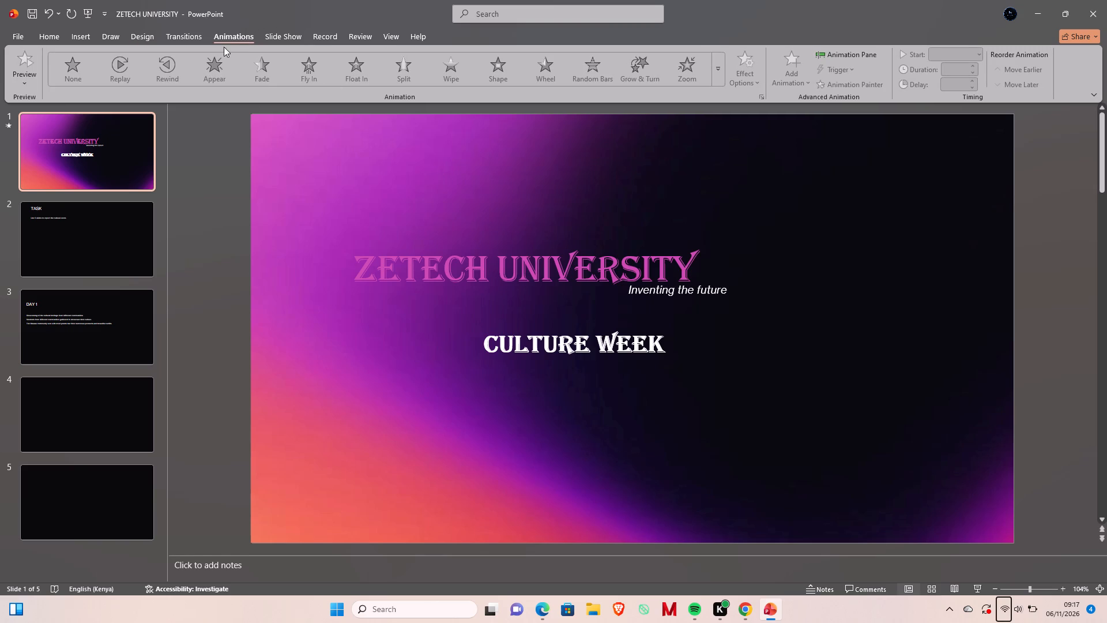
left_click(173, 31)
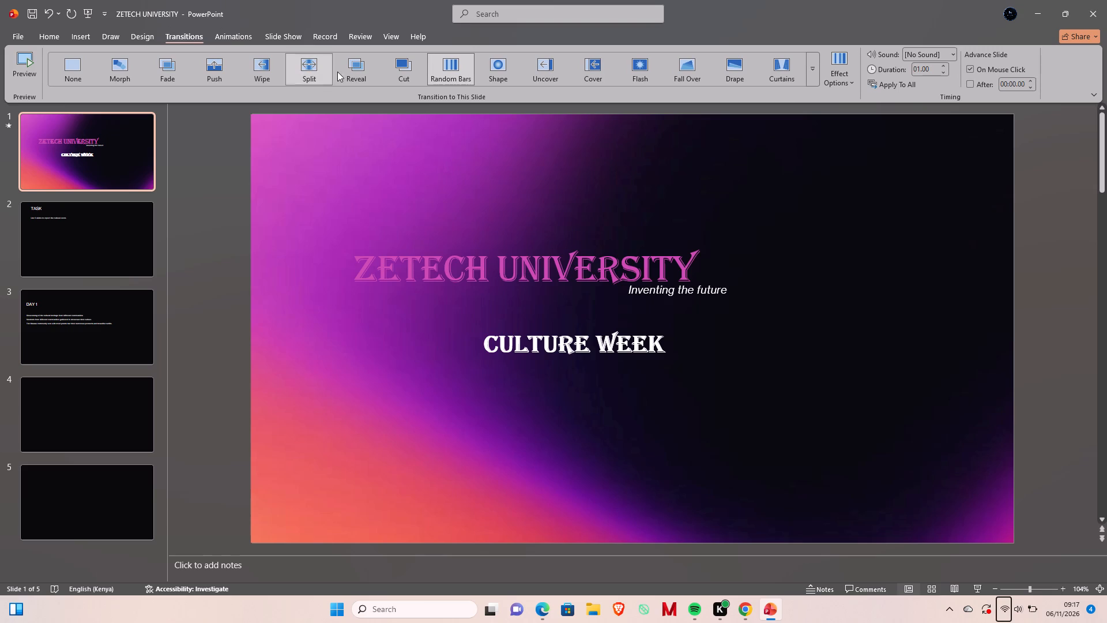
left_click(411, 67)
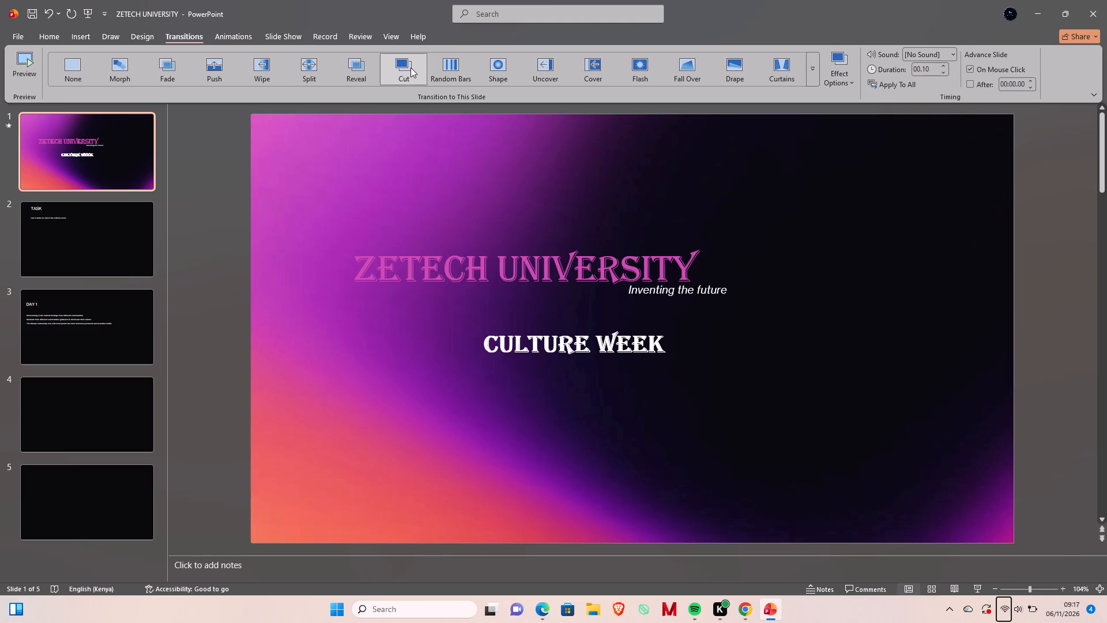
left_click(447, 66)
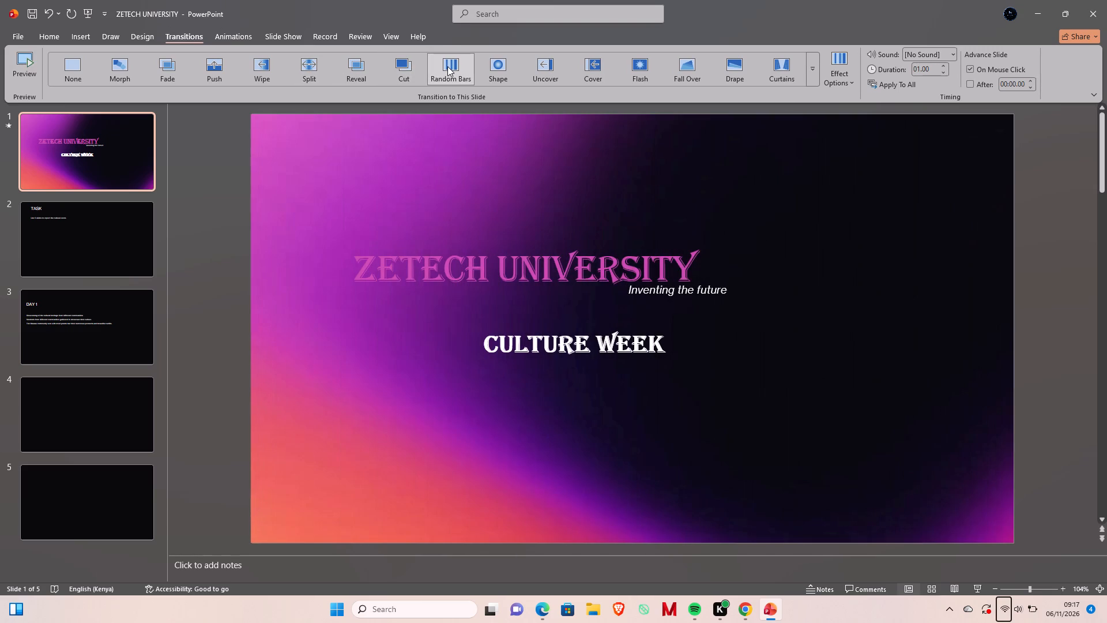
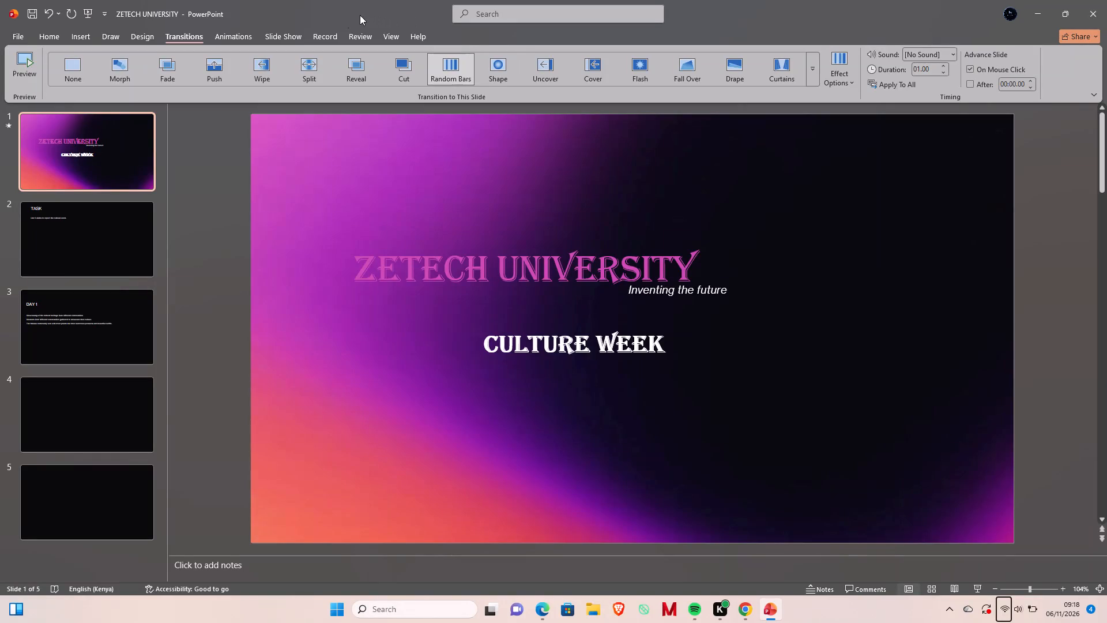
View the slide show options, and switch to Chrome to check the class session's shared presentation and public chat.
left_click(278, 37)
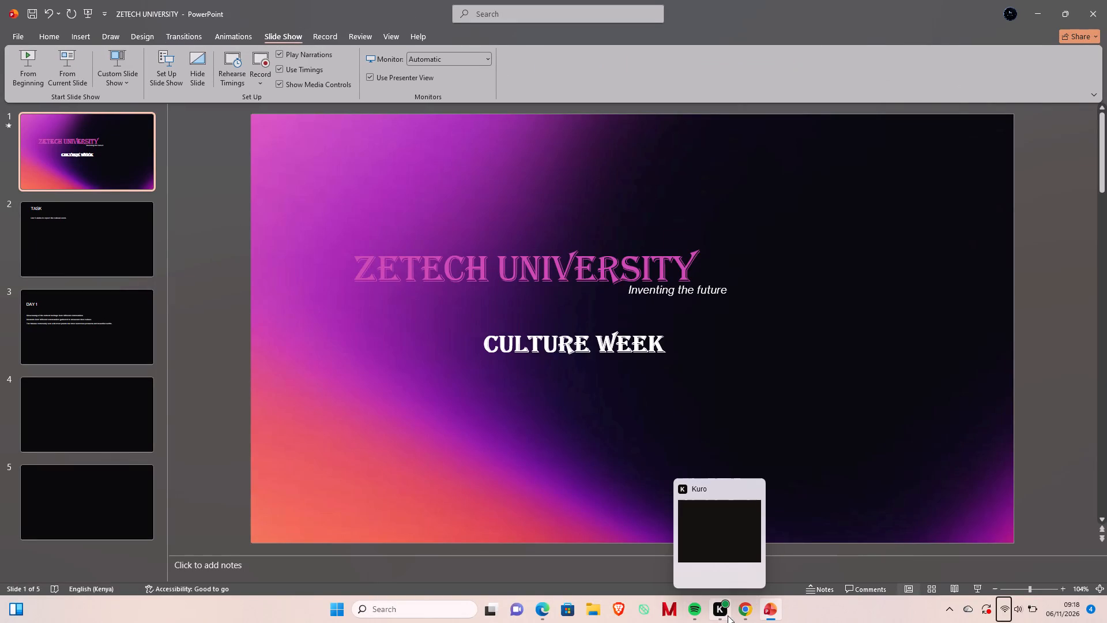
left_click(746, 616)
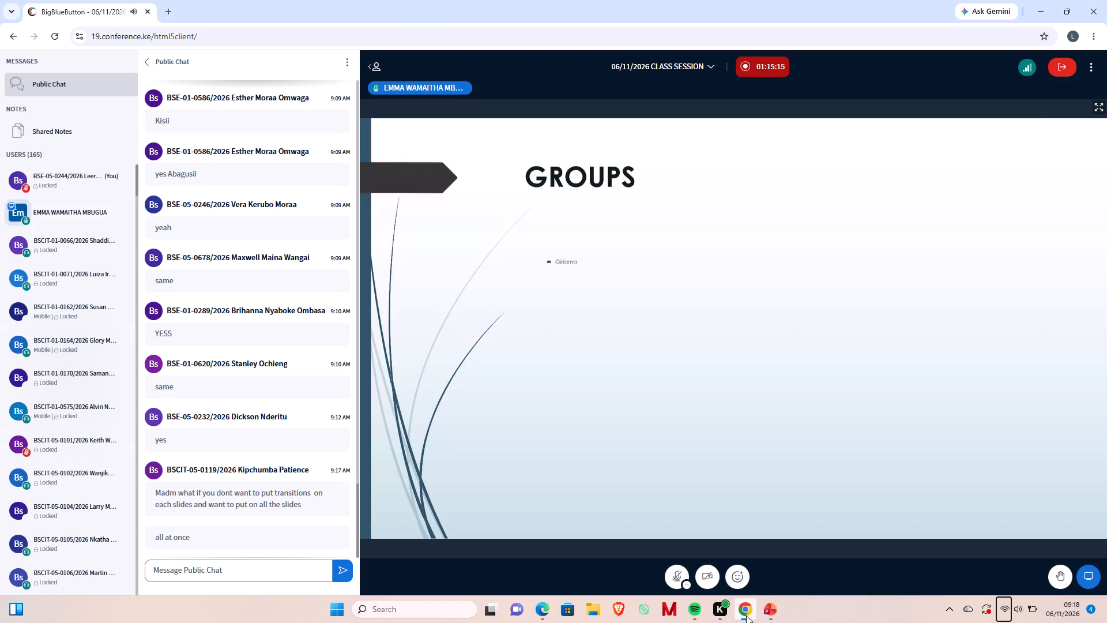
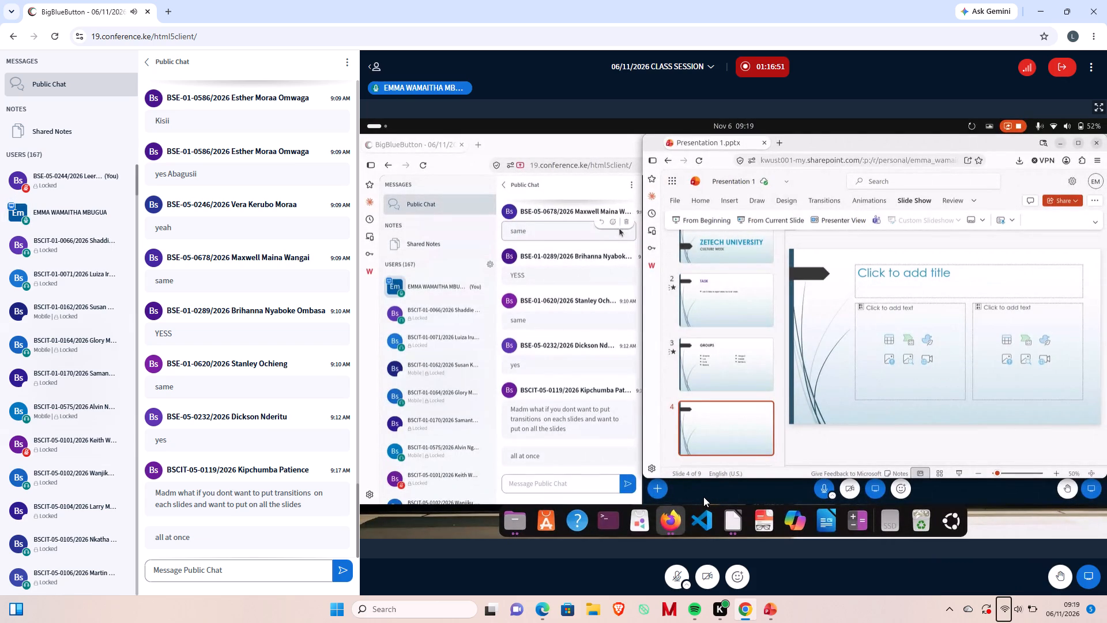
Check the Windows quick settings and the notification list, and return to the class session.
key("super+a")
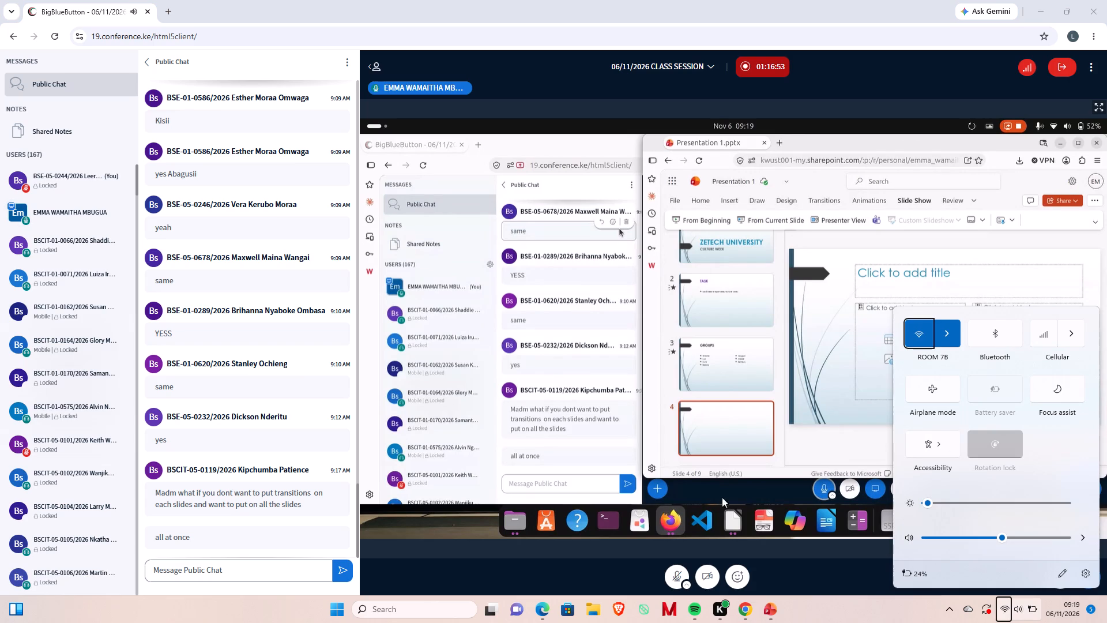
left_click(1086, 621)
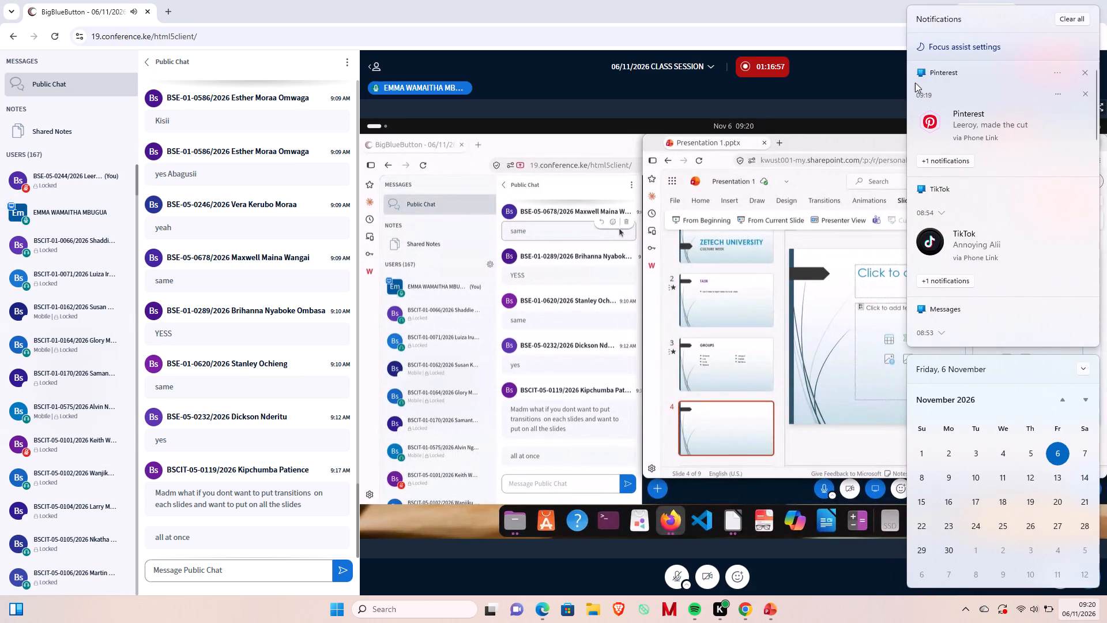
left_click(793, 2)
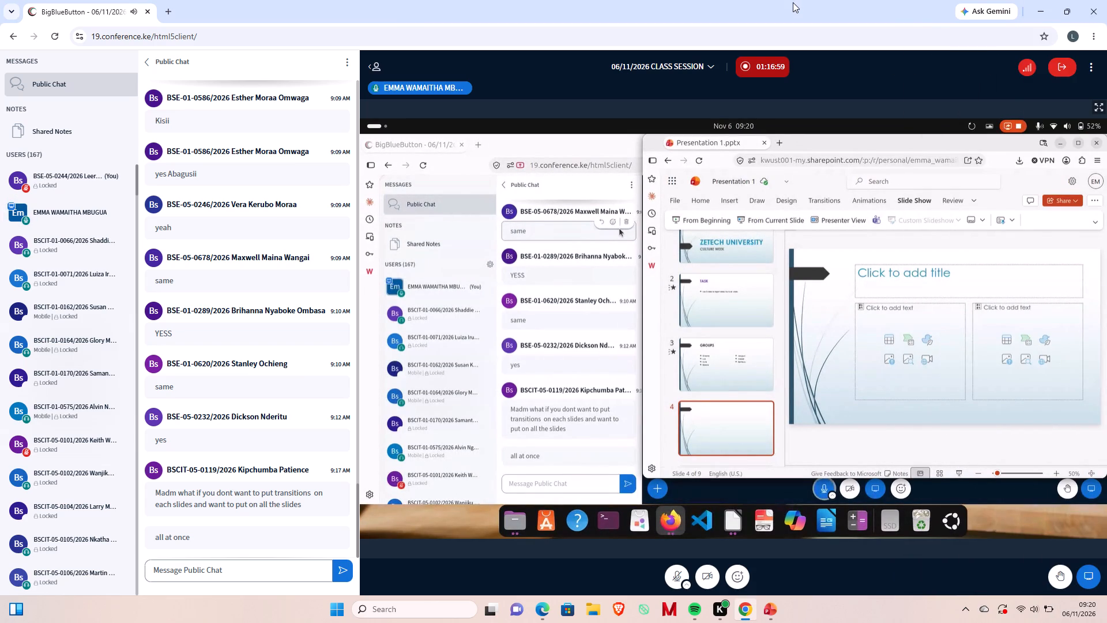
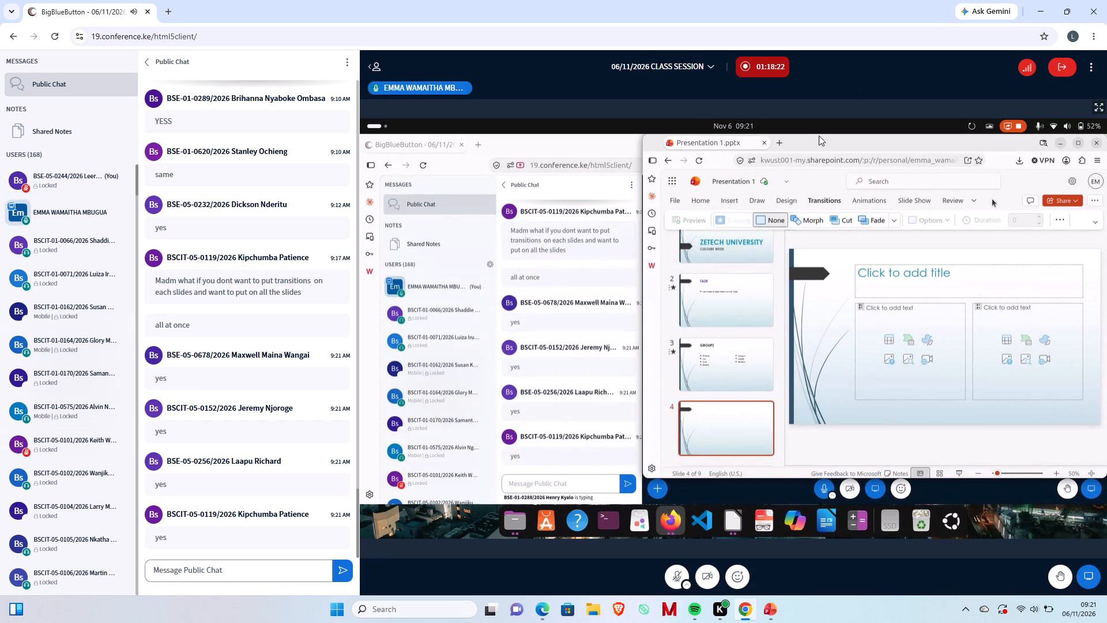
Switch to PowerPoint, play the slide show from the DAY 1 slide, and move through the slides back to the title slide.
left_click(770, 606)
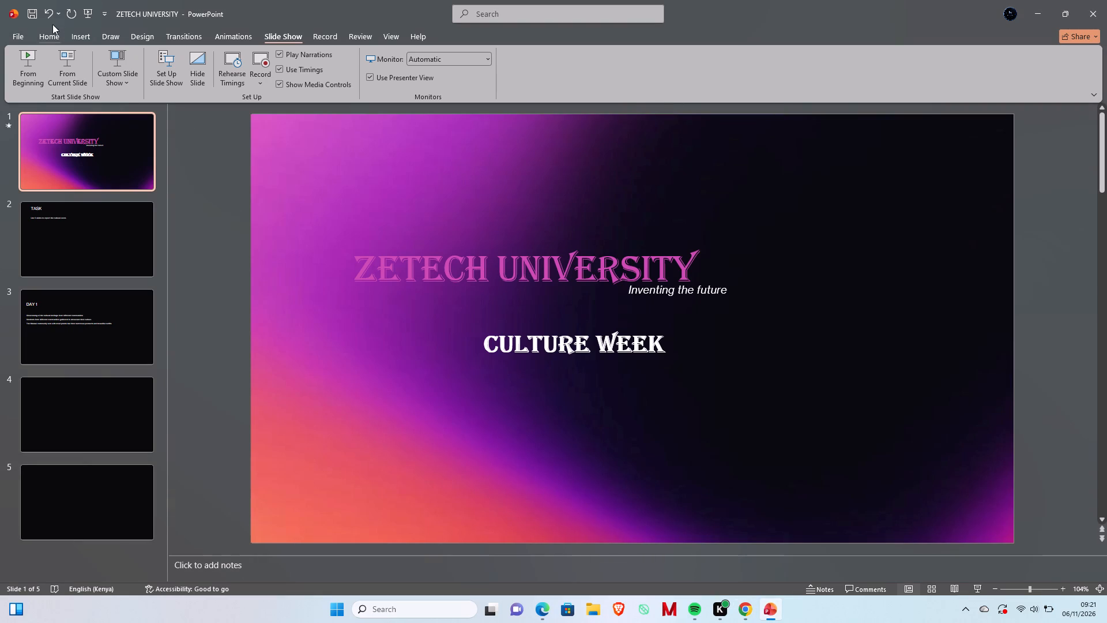
left_click(50, 225)
left_click(59, 331)
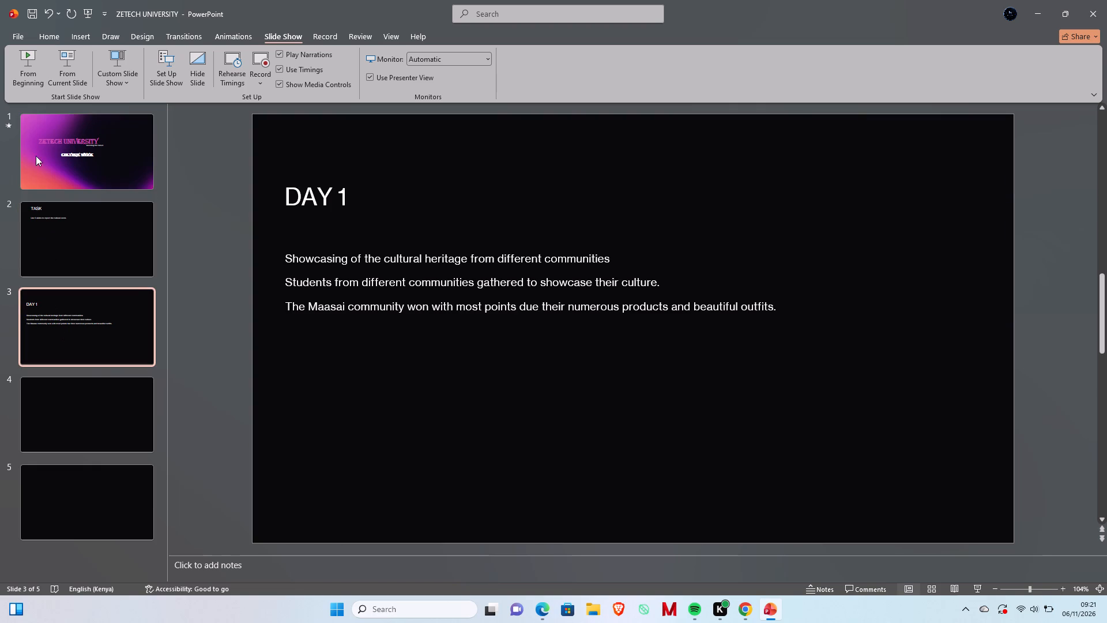
left_click(65, 77)
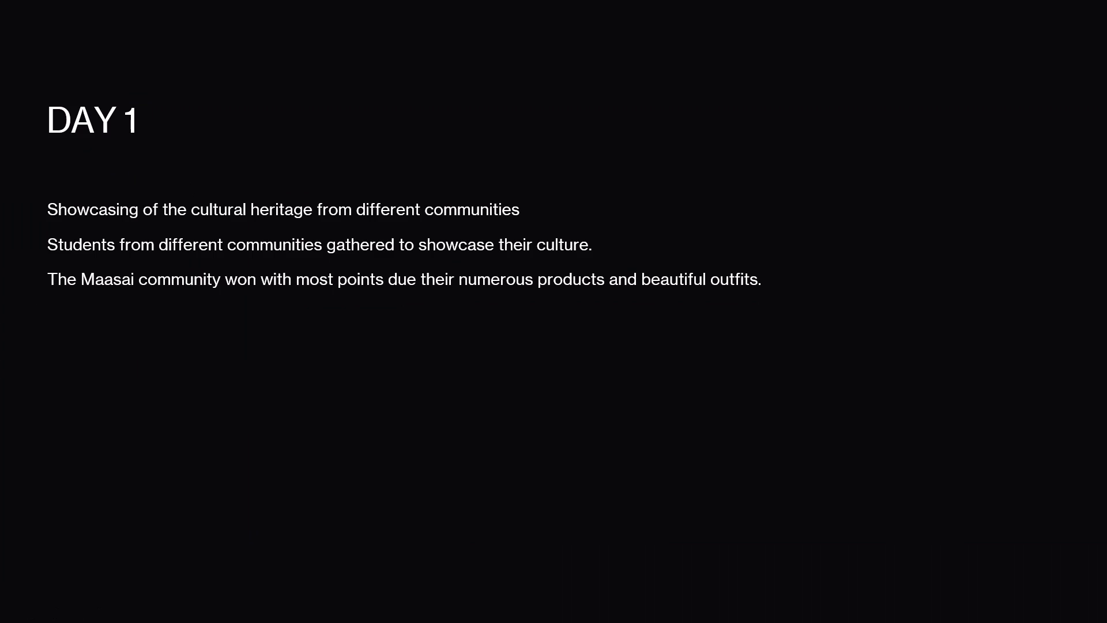
key("Down")
key("Down")
key("Up")
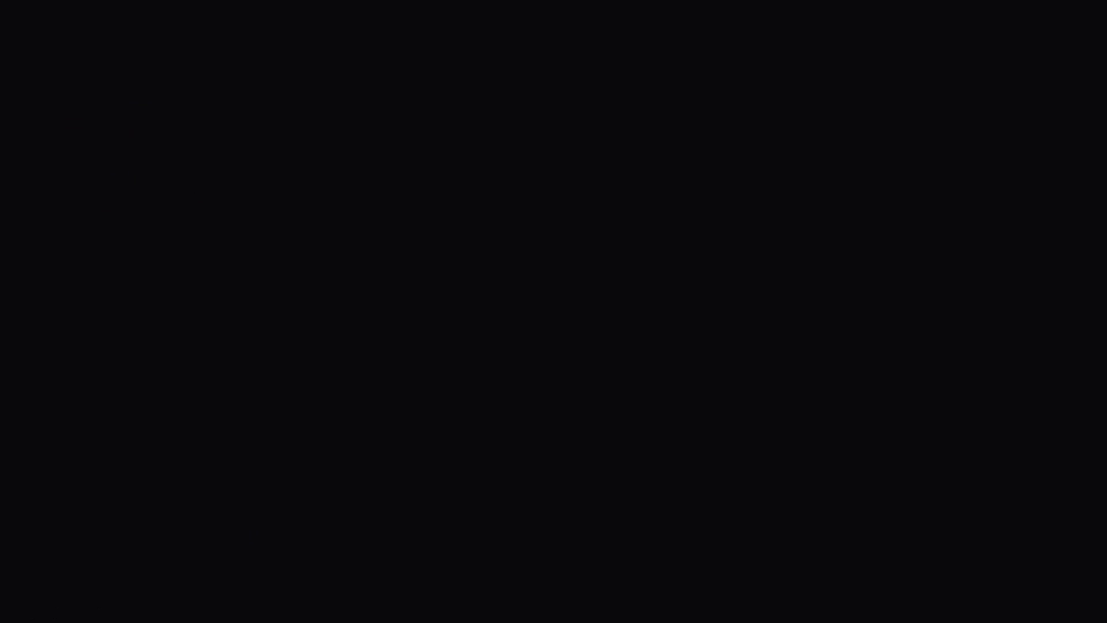
key("Up")
key("Up")
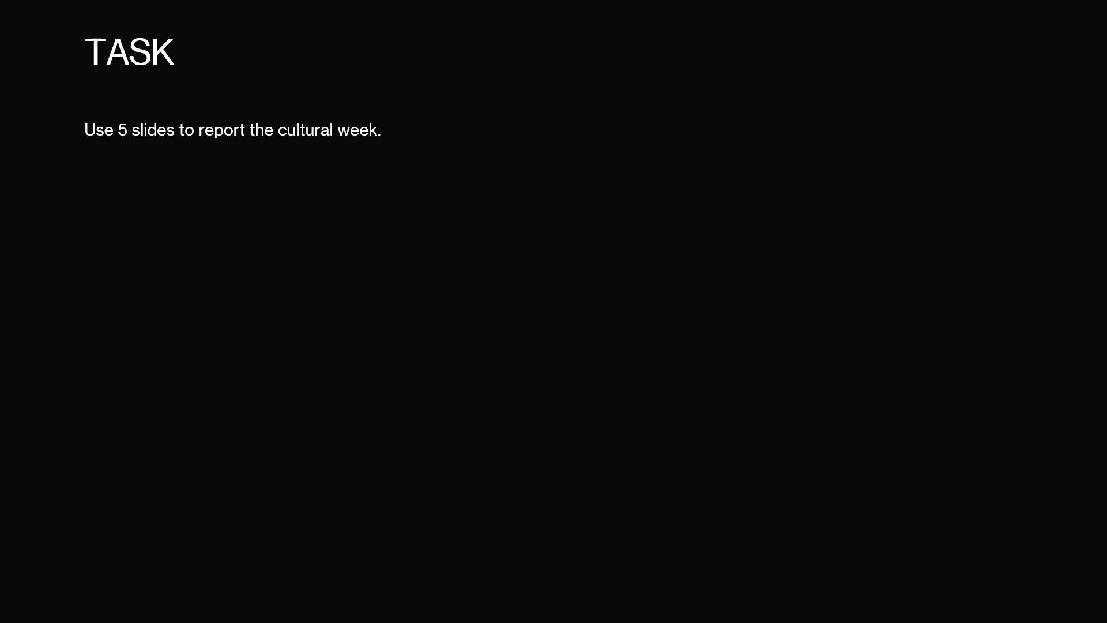
key("Up")
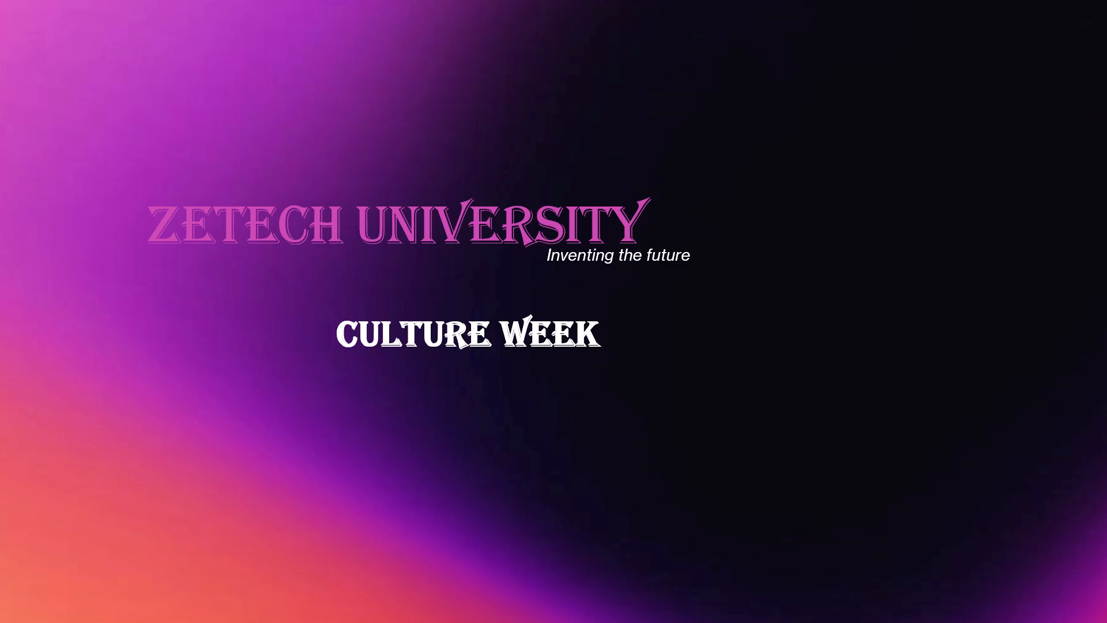
key("Escape")
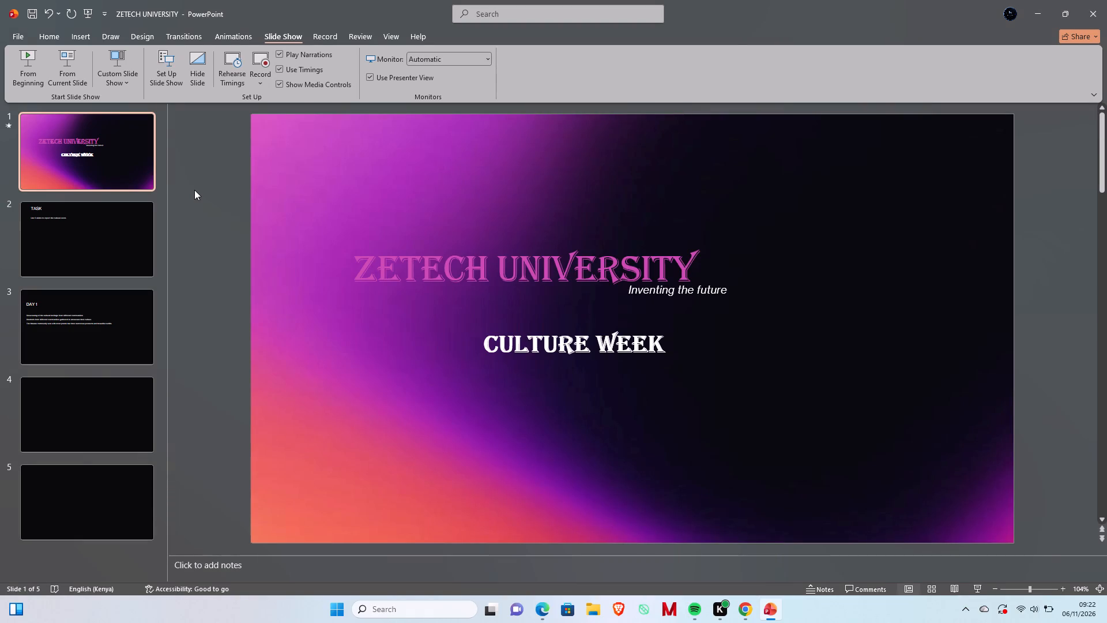
Check the custom slide show options, and play the show from the title slide forward to the fourth slide.
left_click(122, 61)
left_click(225, 106)
left_click(70, 63)
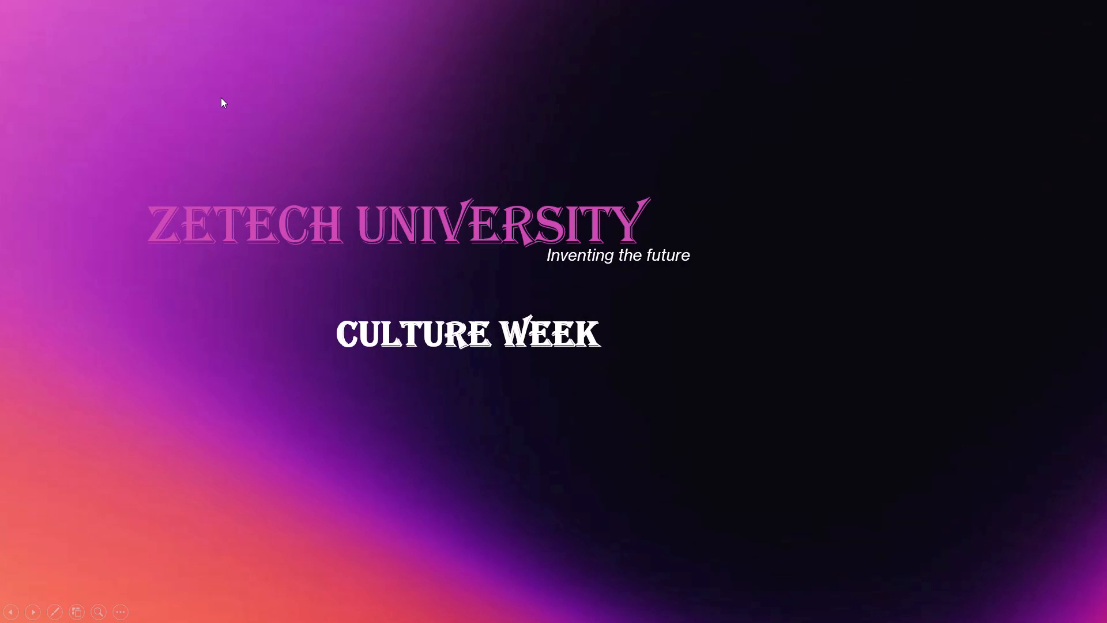
key("Down")
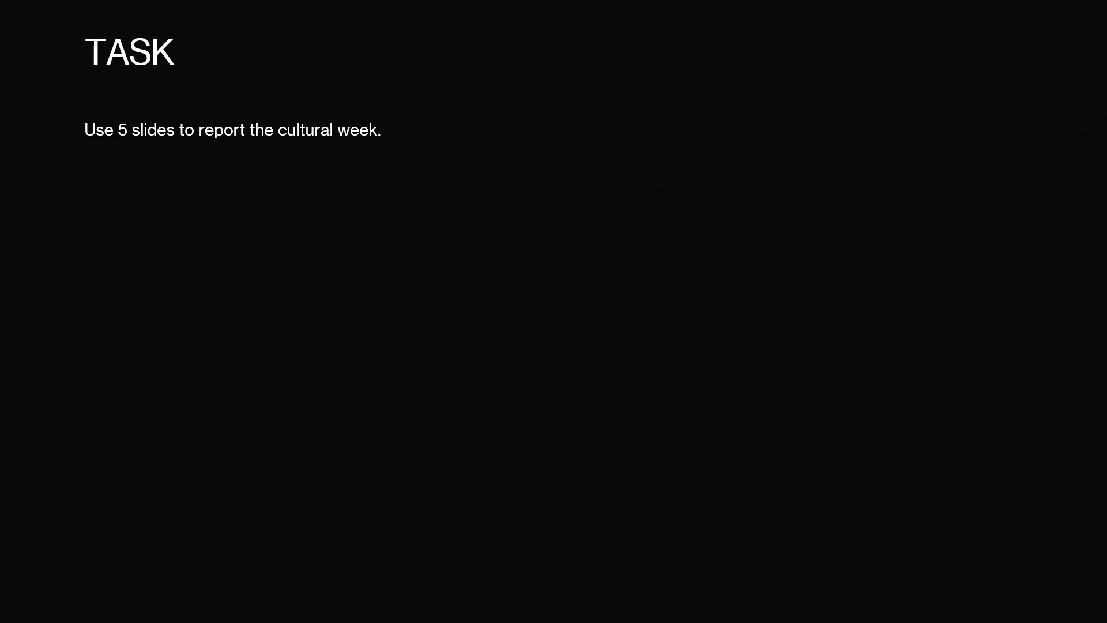
key("Down")
key("Down")
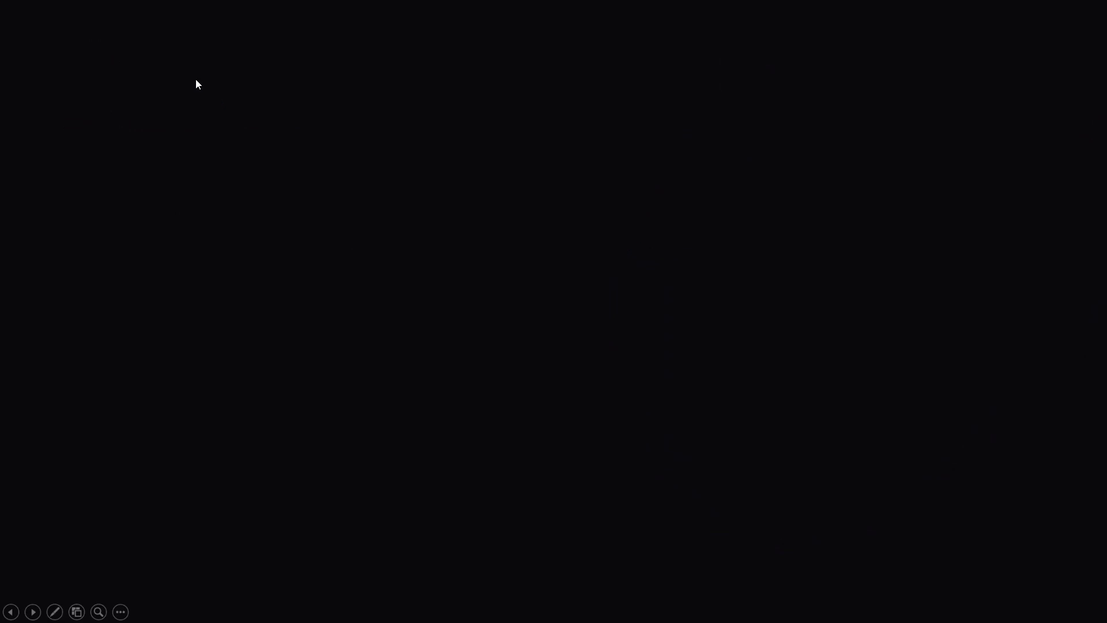
key("Escape")
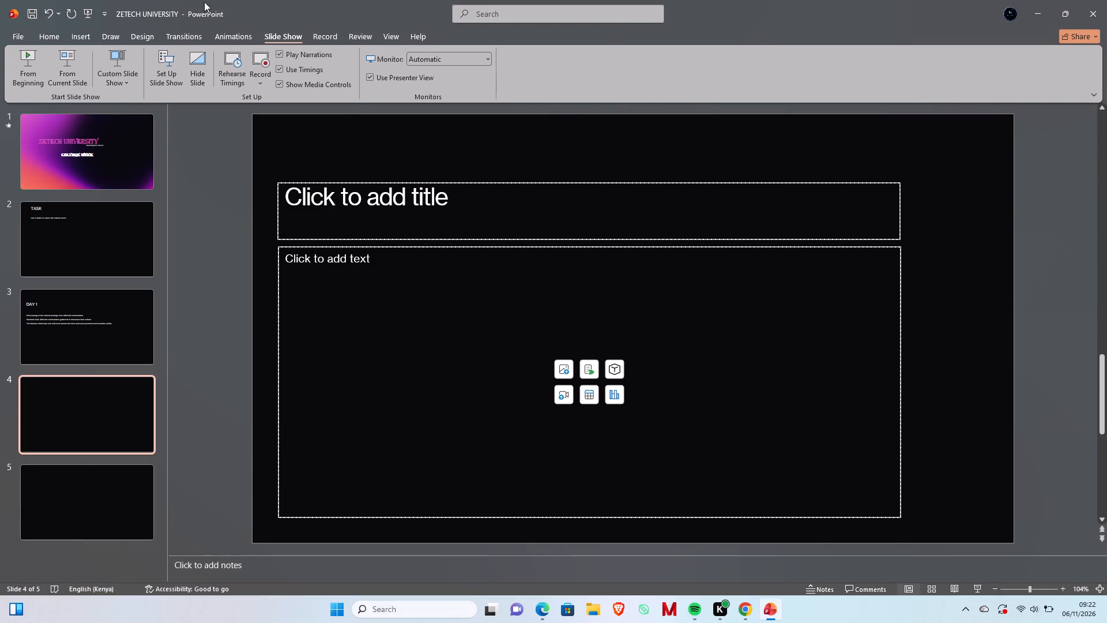
Apply the Float In animation to the body text on the TASK slide.
left_click(323, 33)
left_click(242, 33)
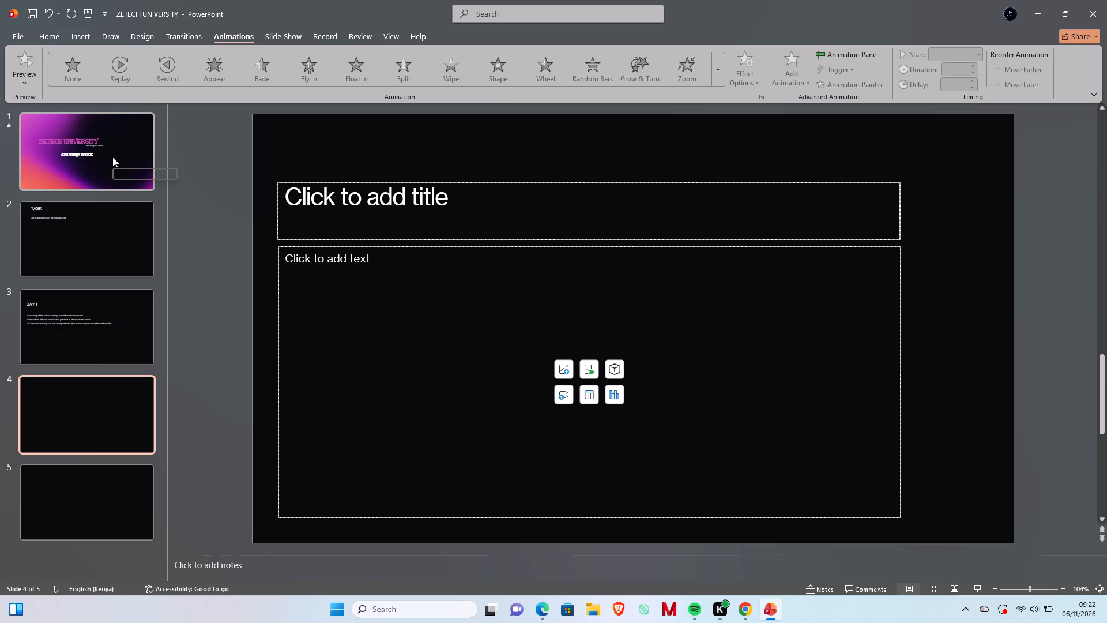
left_click(112, 157)
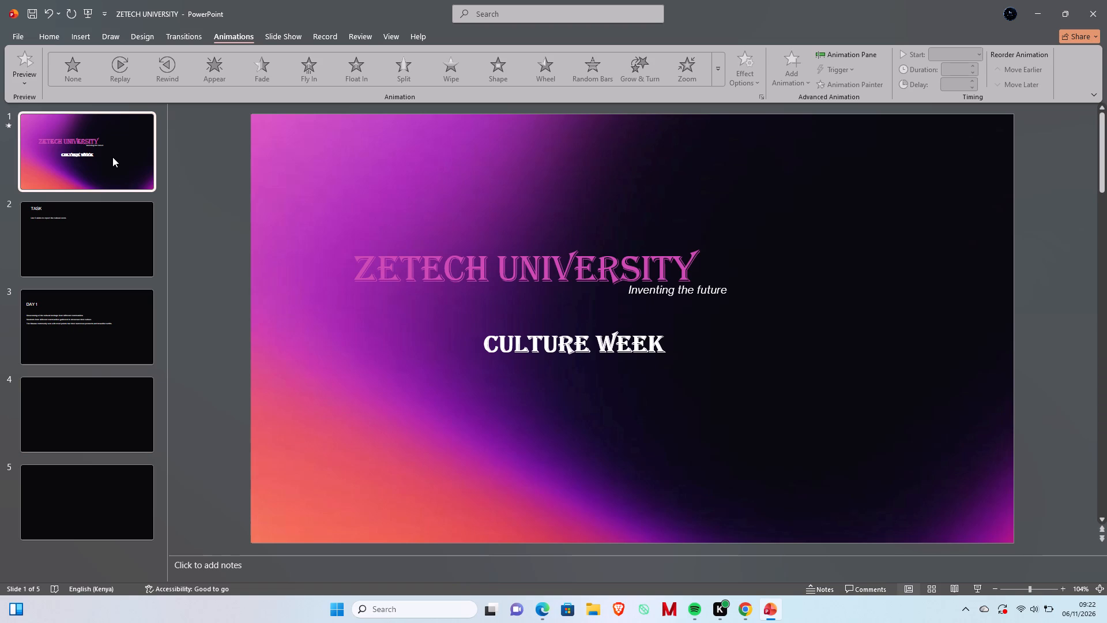
left_click(312, 165)
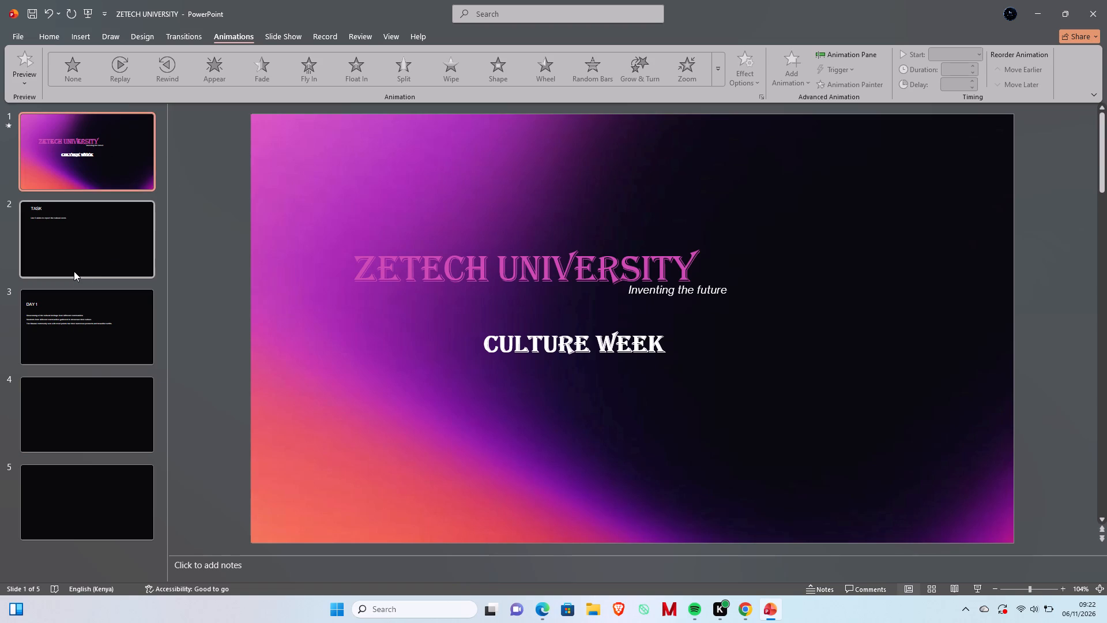
left_click(74, 270)
left_click(360, 207)
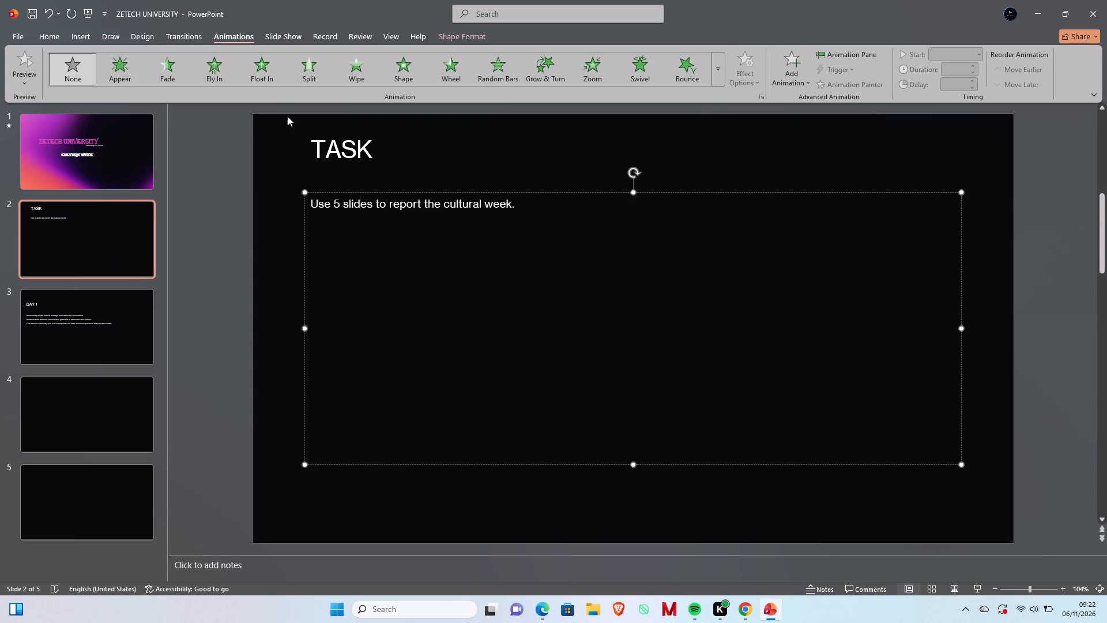
left_click(267, 73)
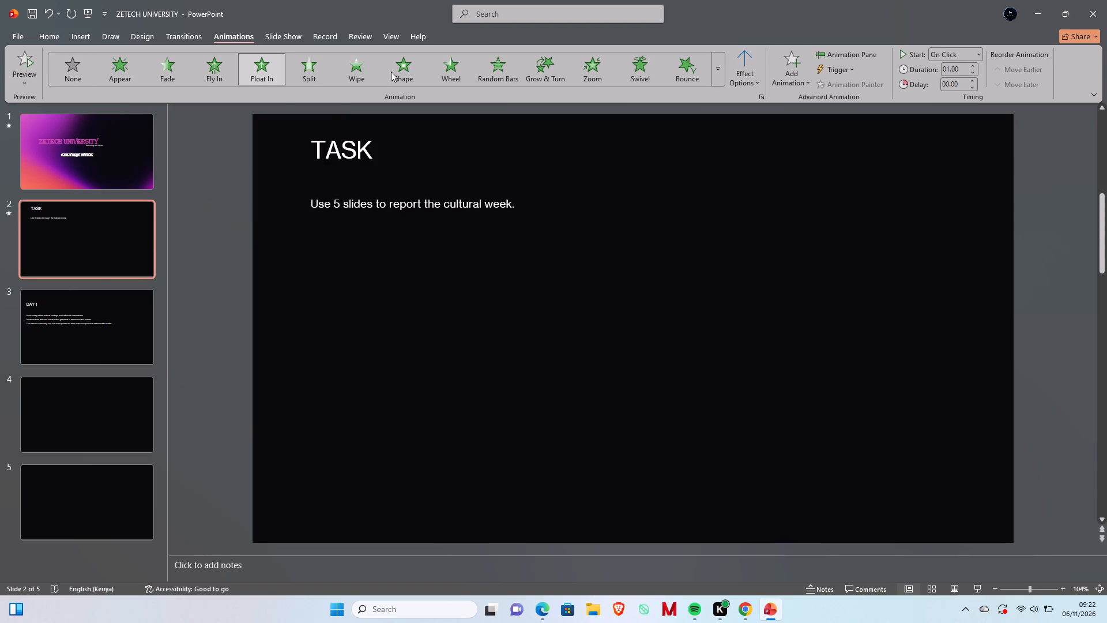
Try the Wipe, Shape, Wheel and Random Bars animations on the DAY 1 slide's body text, and settle on Appear.
left_click(105, 311)
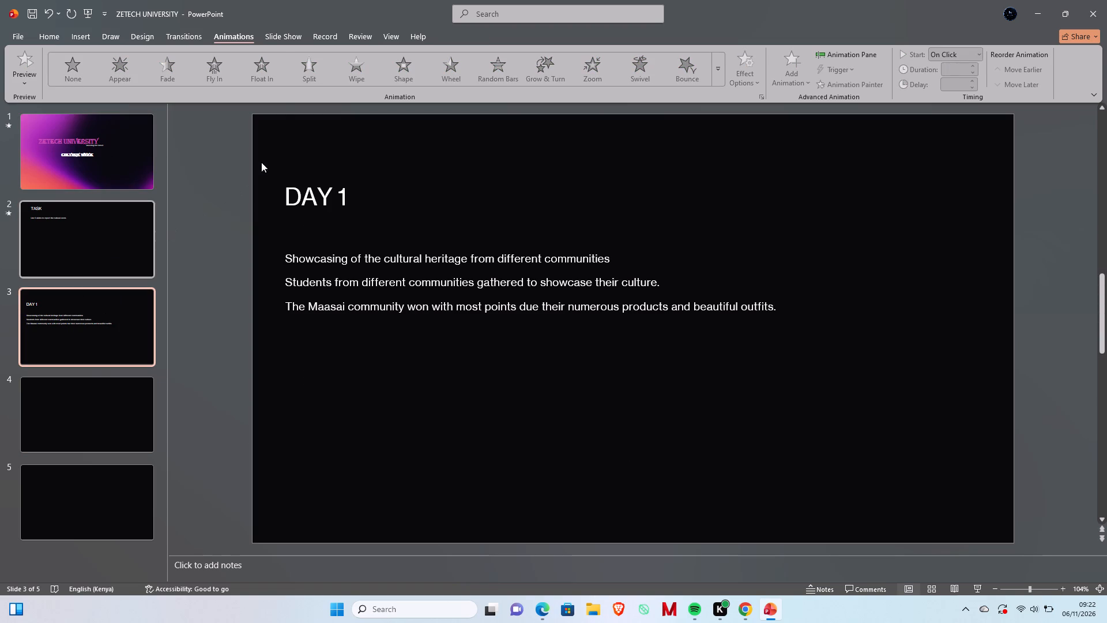
left_click(337, 251)
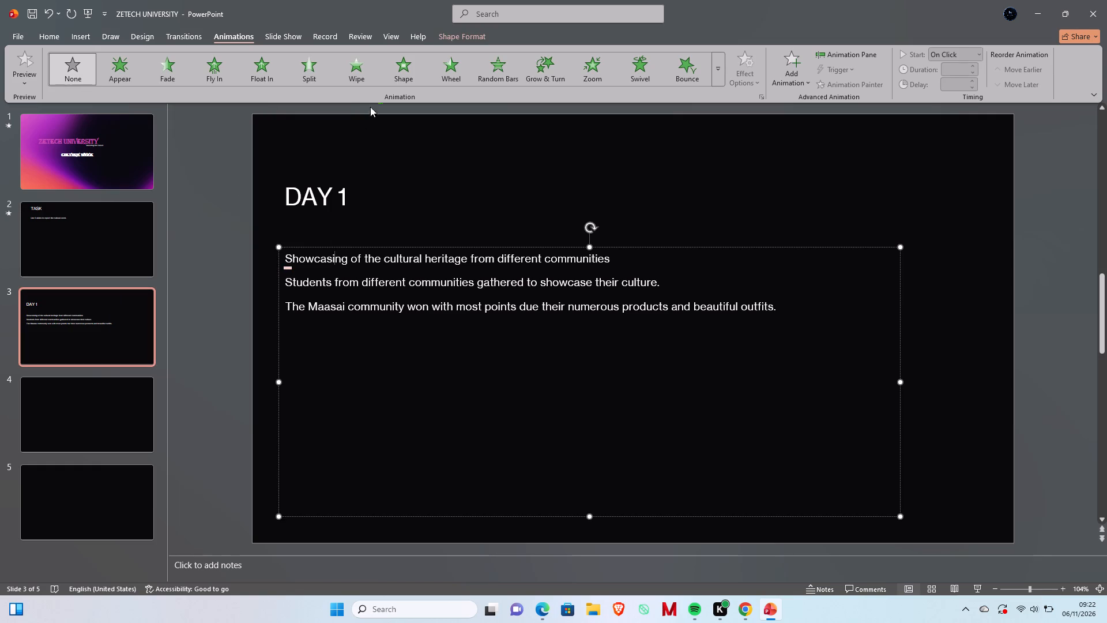
left_click(355, 73)
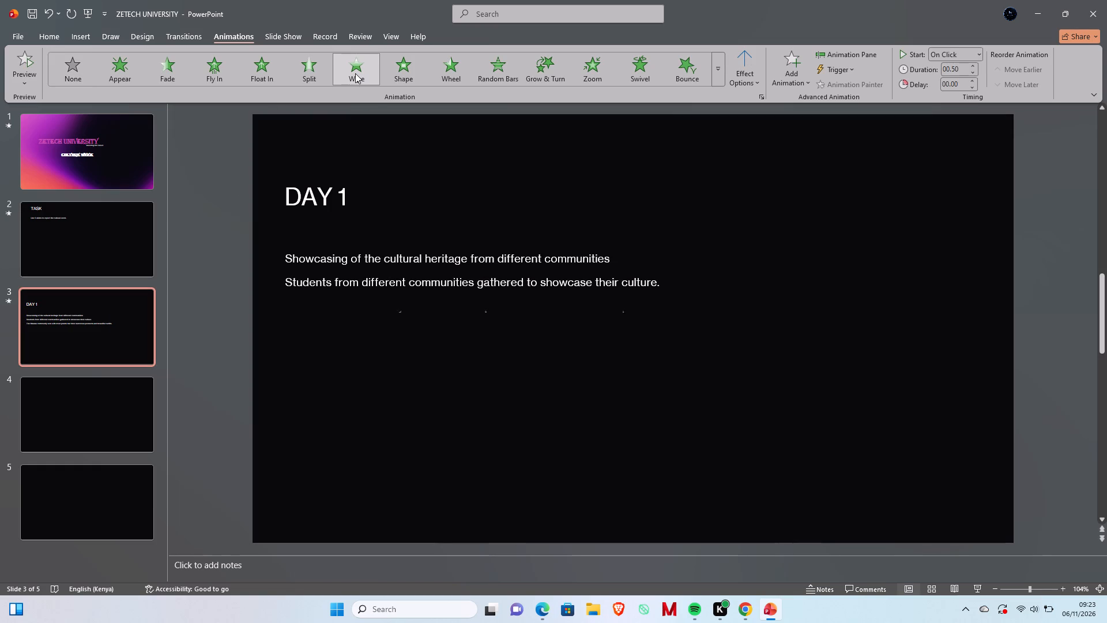
left_click(400, 70)
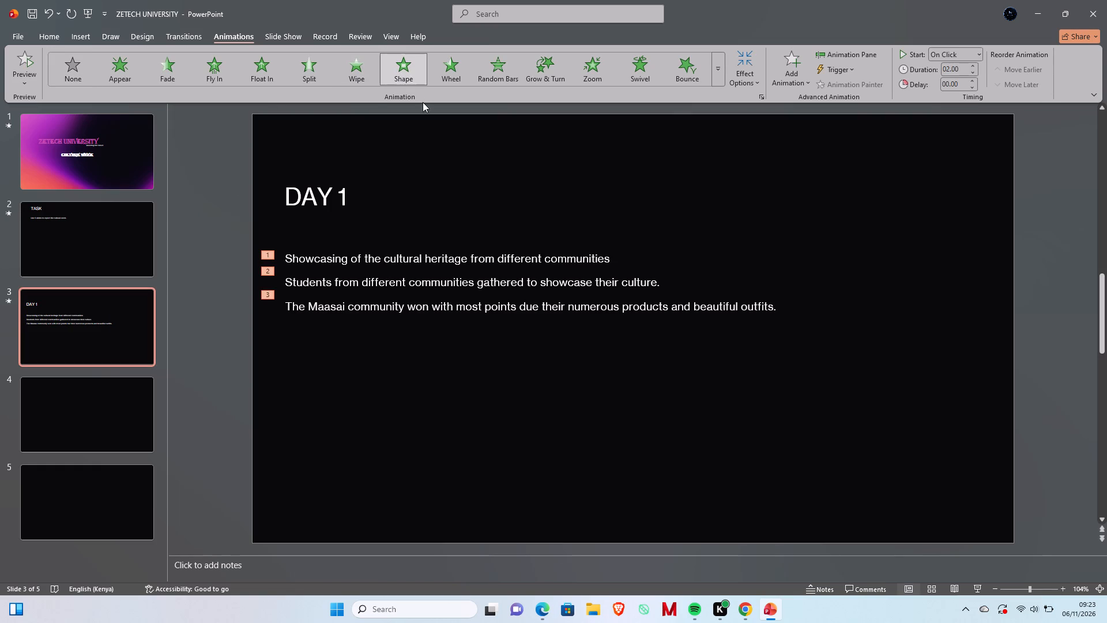
left_click(457, 65)
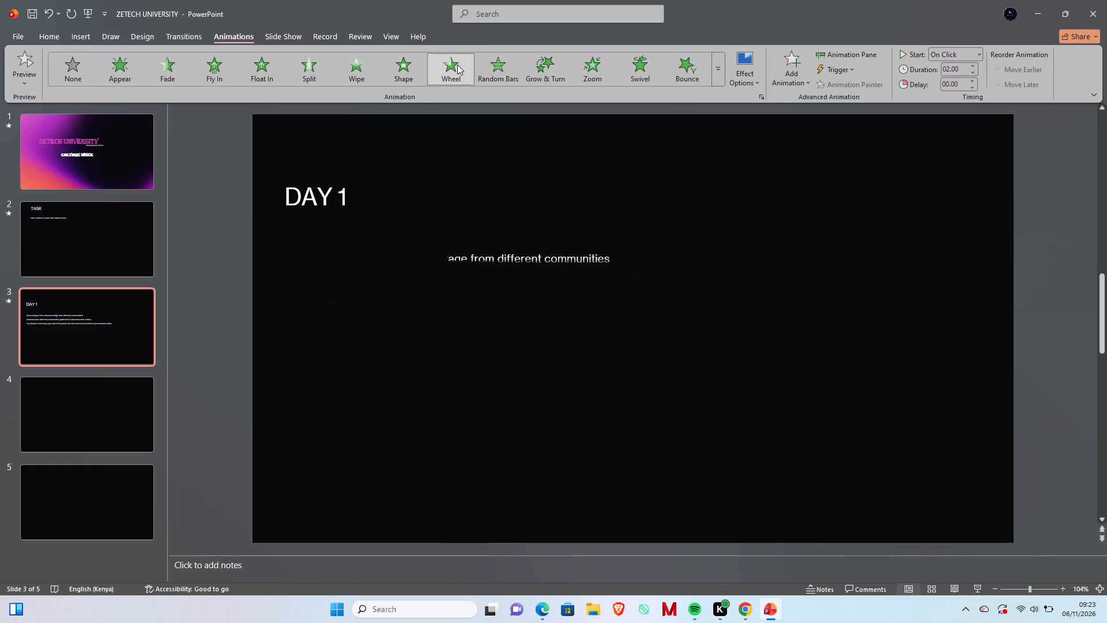
left_click(499, 76)
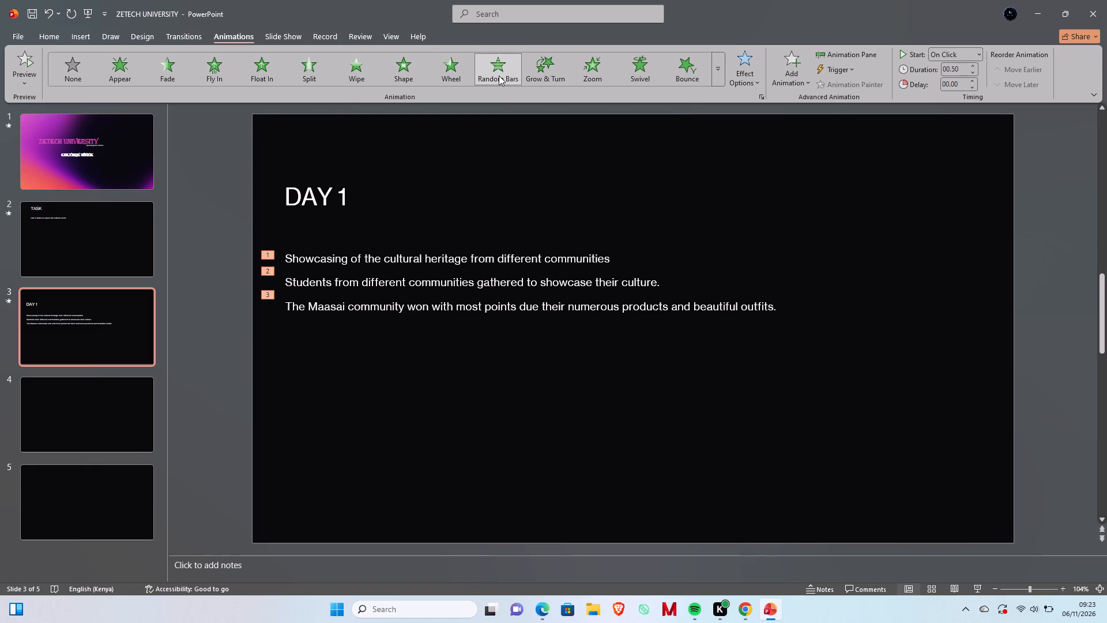
left_click(121, 66)
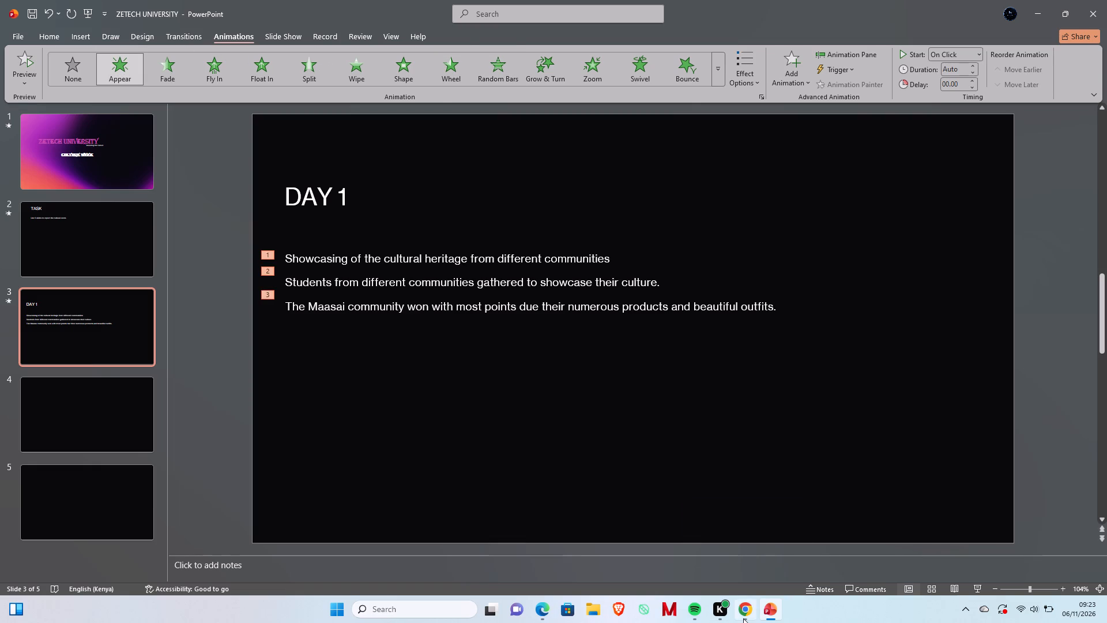
Switch to Chrome to check the class session and its public chat.
left_click(737, 613)
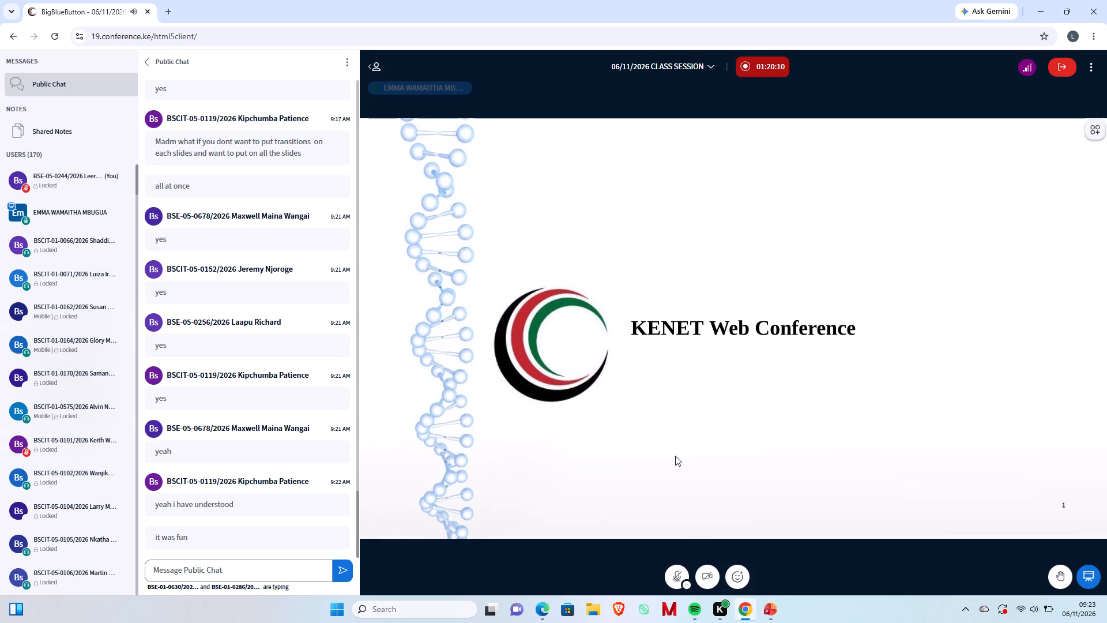
Return to PowerPoint and review the title, TASK and DAY 1 slides in the editing view, ending on the title slide.
left_click(769, 607)
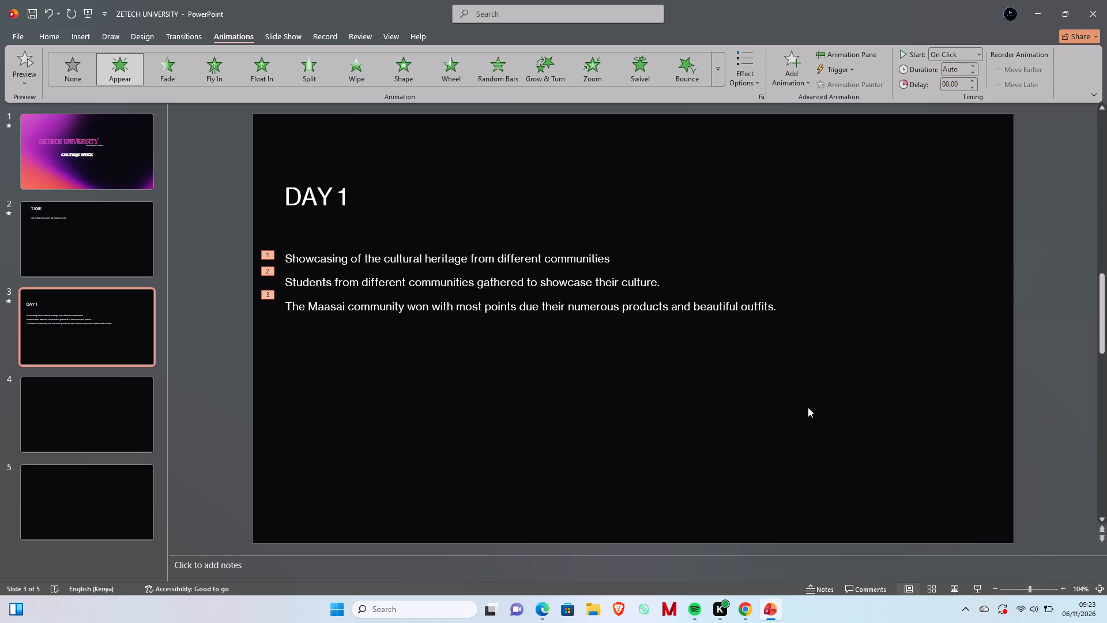
left_click(683, 325)
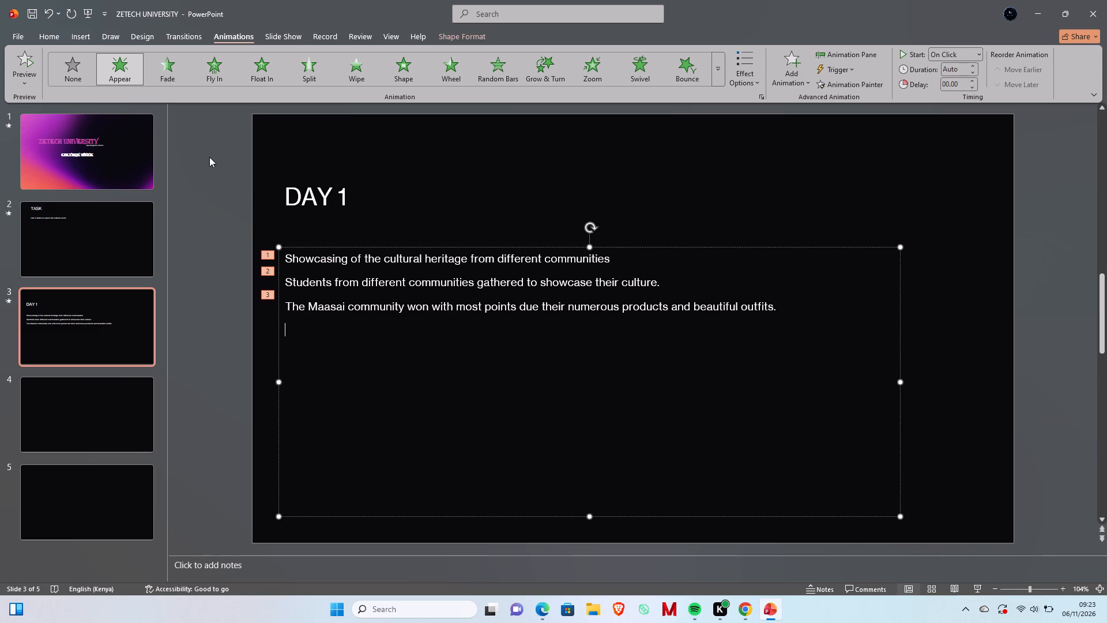
left_click(96, 130)
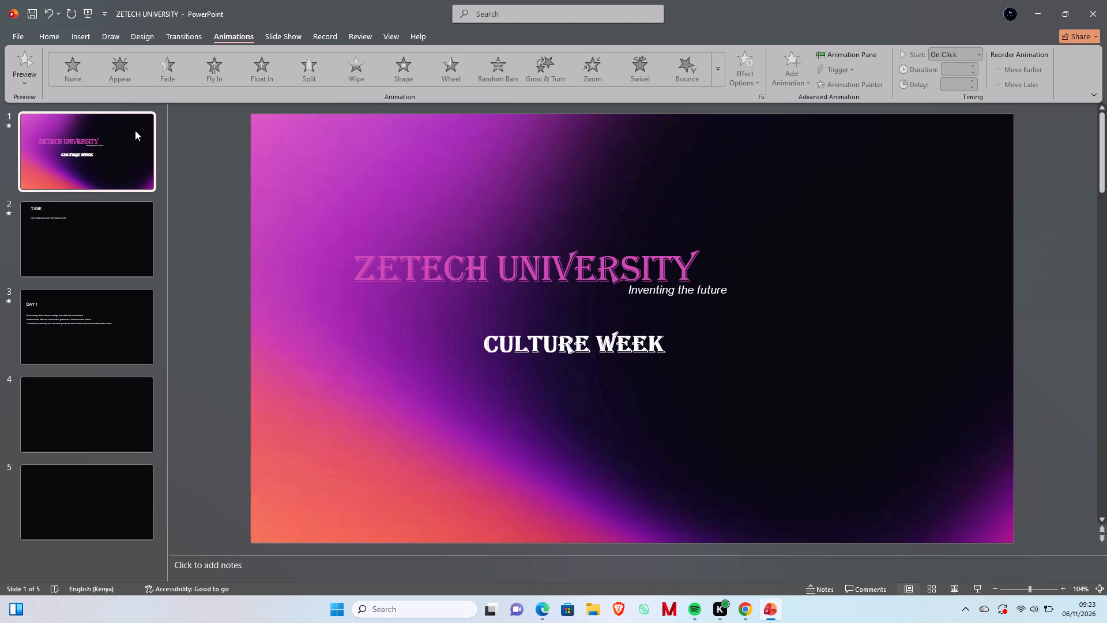
key("Down")
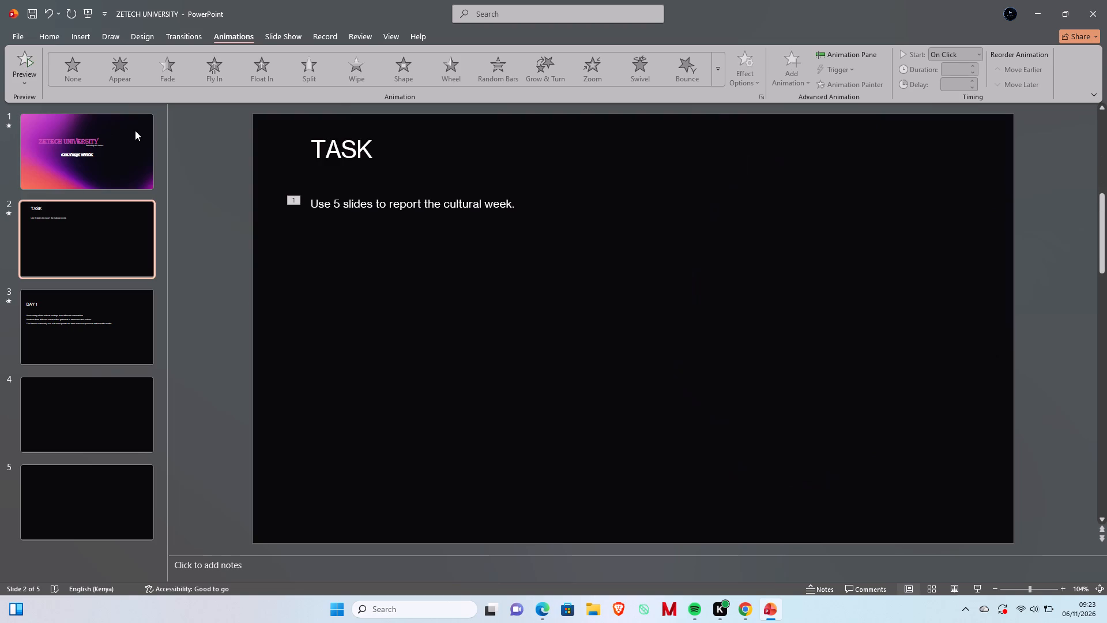
key("Down")
key("Down")
key("Up")
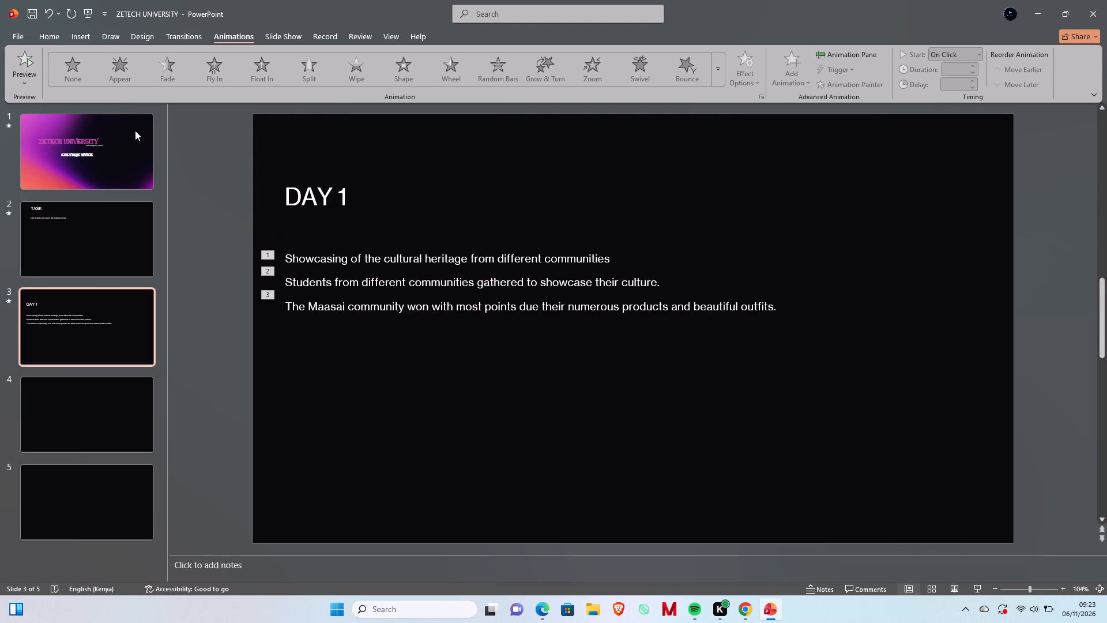
key("Up")
key("Up")
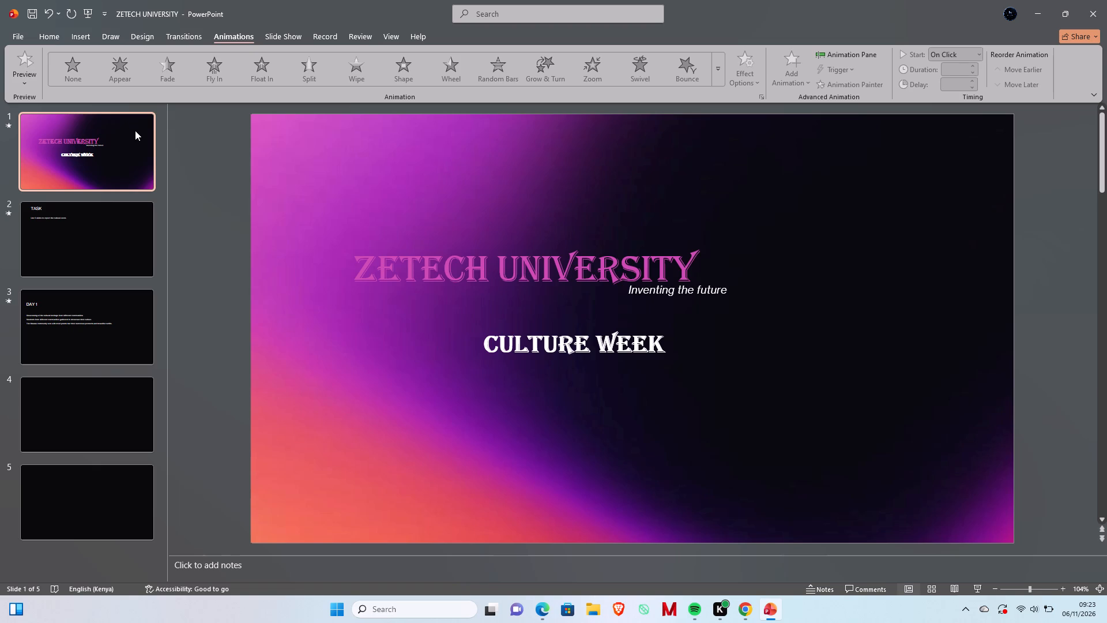